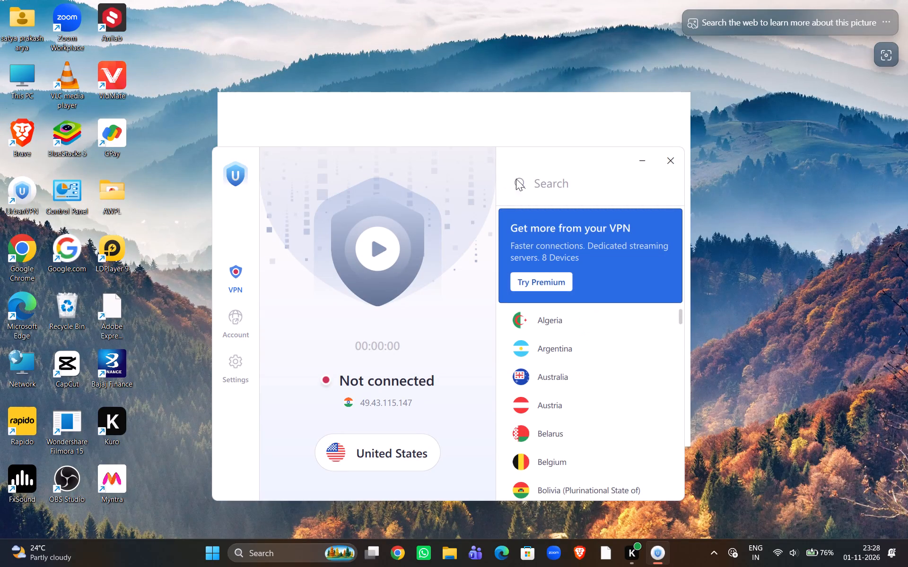
Search the VPN locations for "sin" and connect to the Singapore server.
left_click(568, 179)
type("sin")
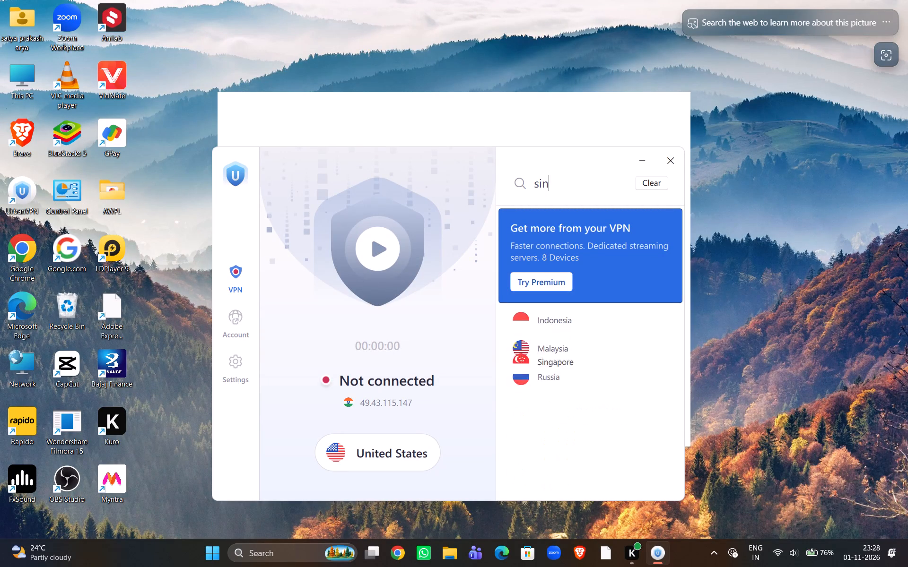
left_click(588, 324)
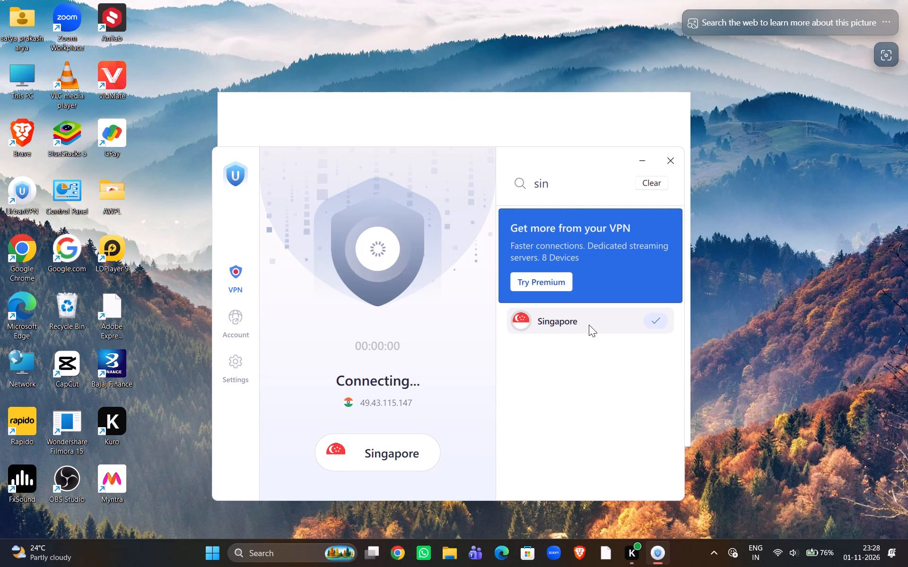
Launch CapCut and open the project 0920 (1).
double_click(66, 363)
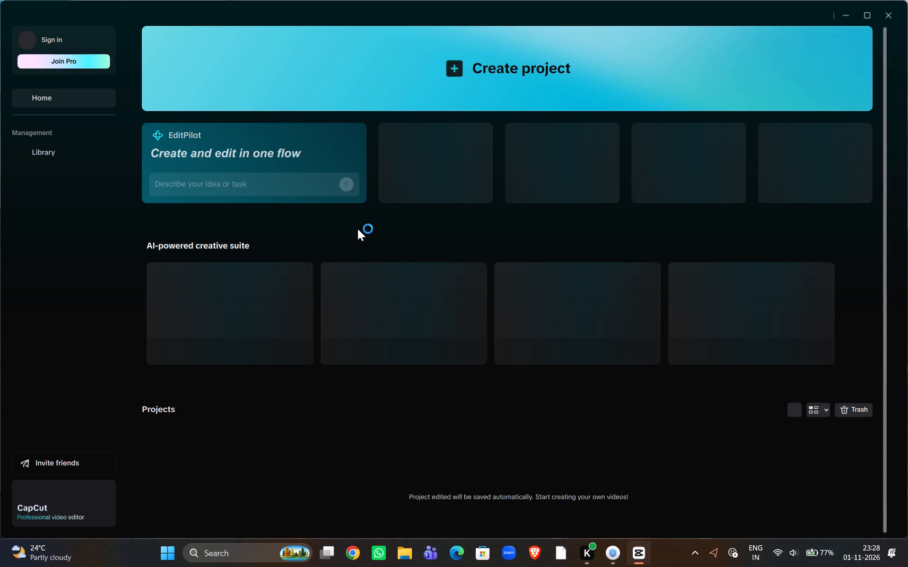
scroll(290, 307, "down", 4)
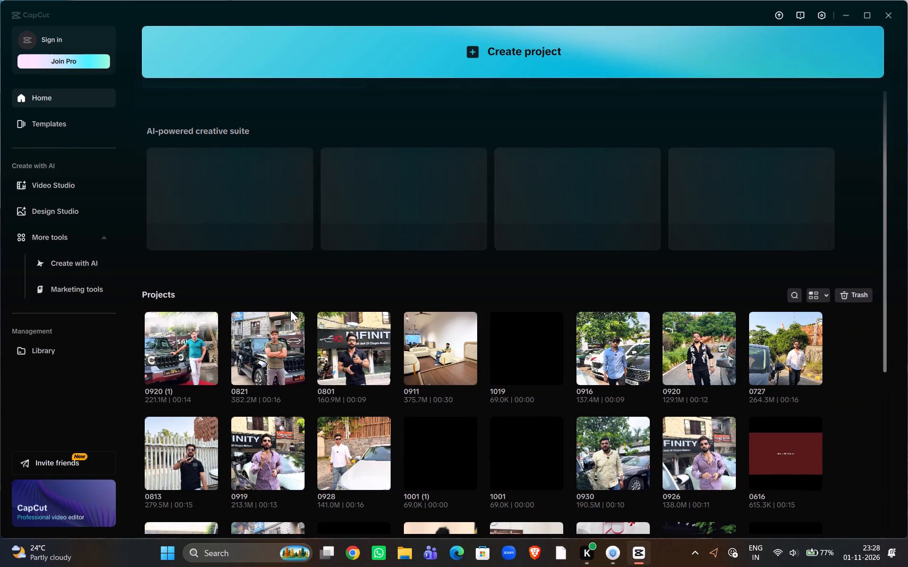
left_click(200, 348)
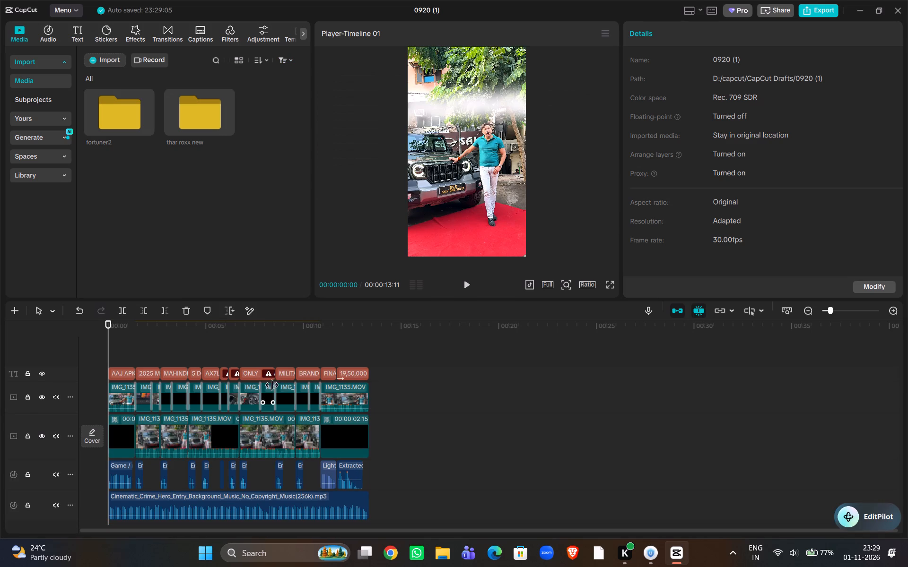
Switch the editor workspace to the Vertical layout.
left_click(695, 10)
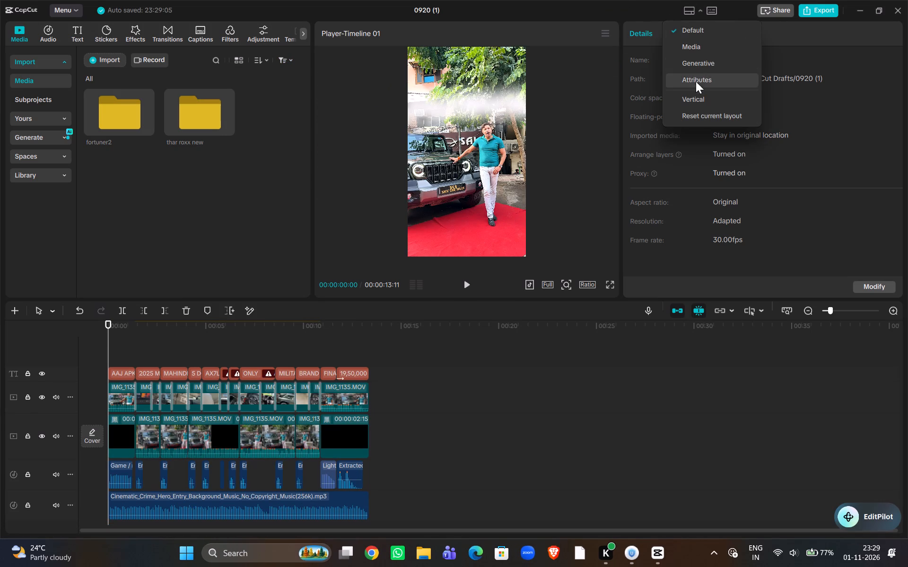
left_click(701, 102)
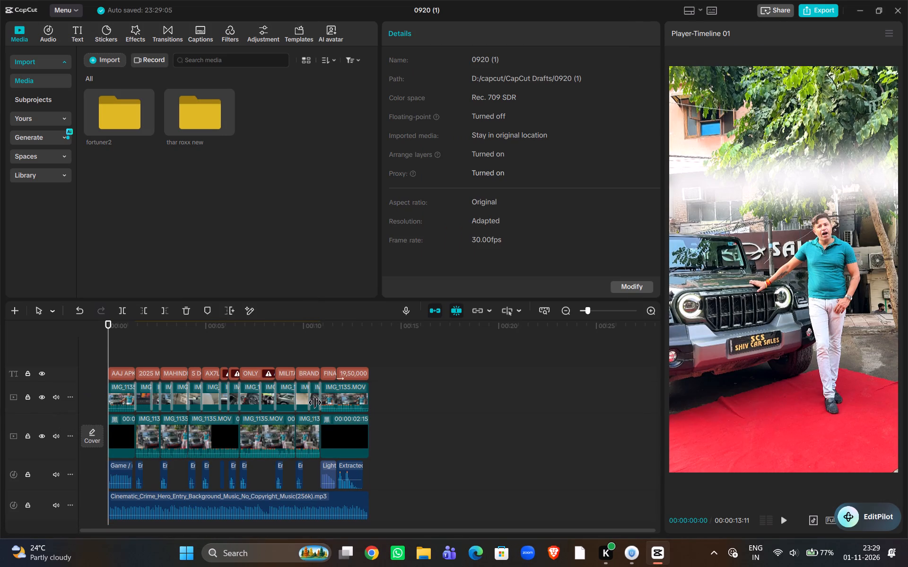
Play the video from the beginning to review the opening titles, including 2025 MODEL, up to MAHINDRA THAR ROXX.
left_click(236, 352)
scroll(236, 352, "up", 13, "ctrl")
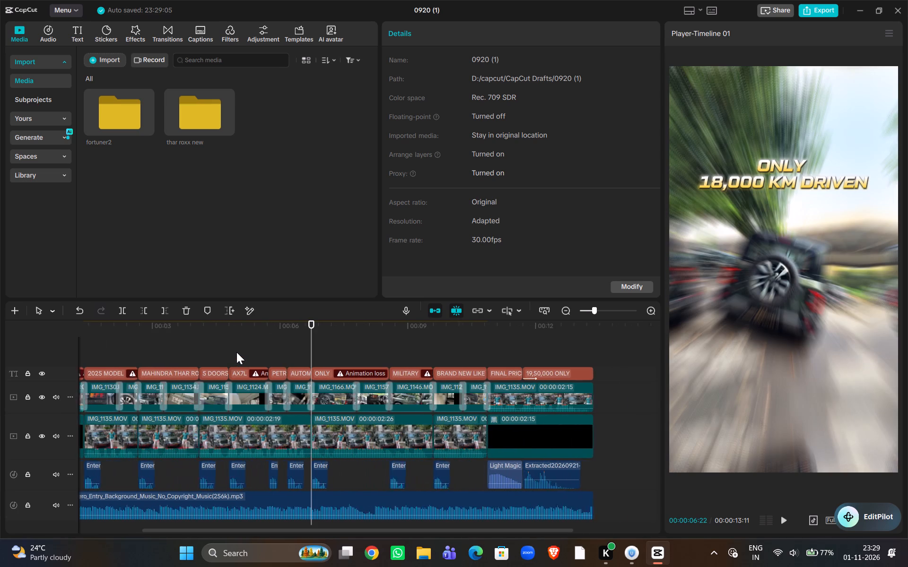
scroll(236, 352, "up", 11, "ctrl")
scroll(236, 352, "right", 10)
left_click(236, 352)
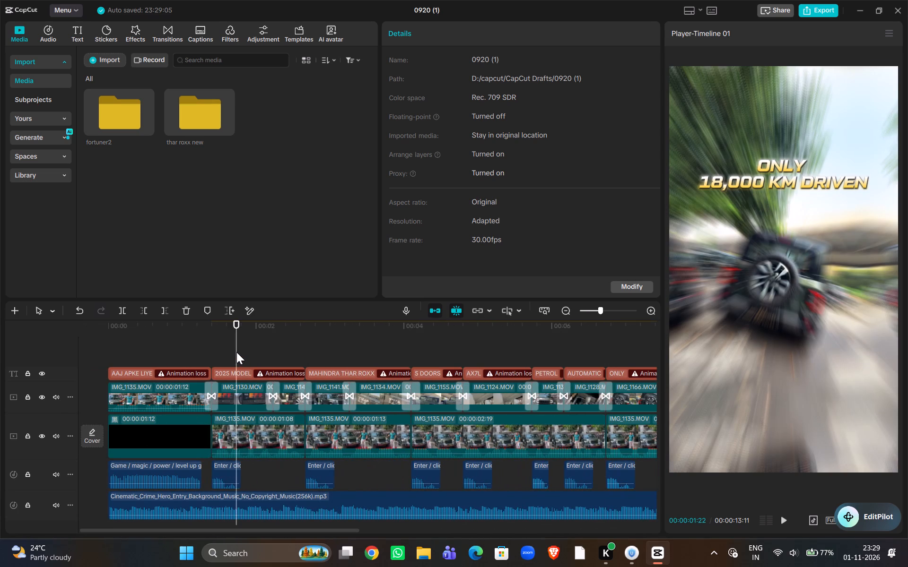
left_click_drag(236, 352, 99, 350)
key("space")
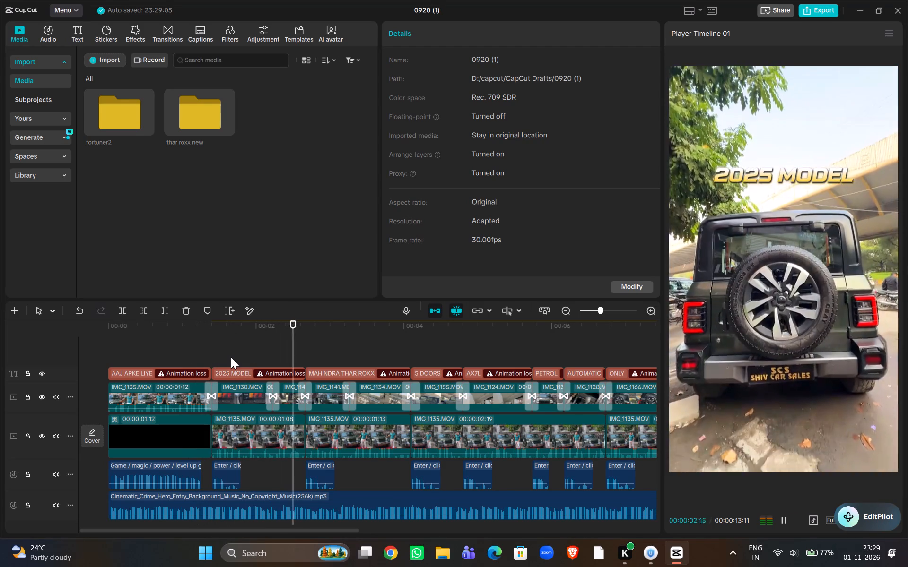
key("space")
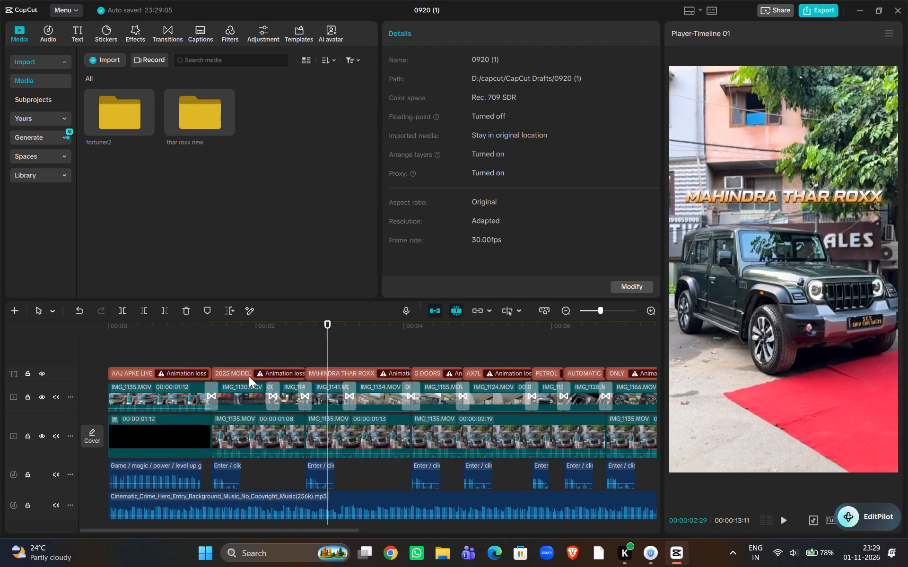
Search the In animations for "matric pixel in" for the 2025 MODEL title.
left_click(249, 376)
left_click(436, 33)
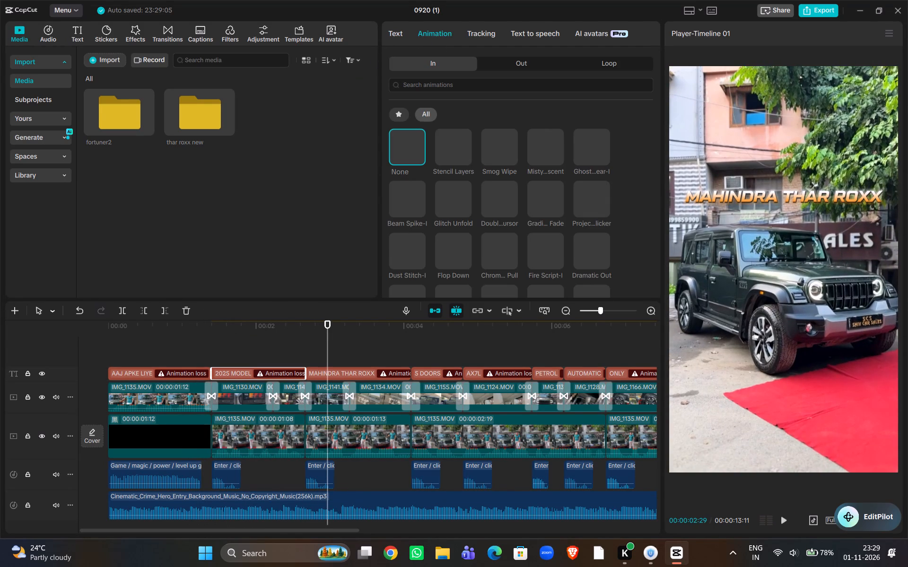
left_click(480, 82)
left_click(431, 115)
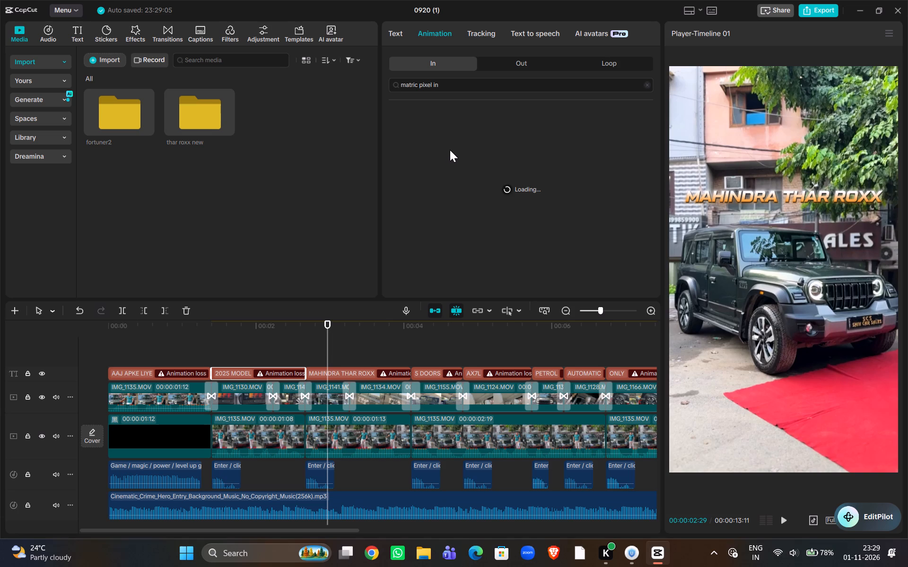
Close the project and the CapCut home window, and relaunch CapCut from the desktop.
left_click(901, 15)
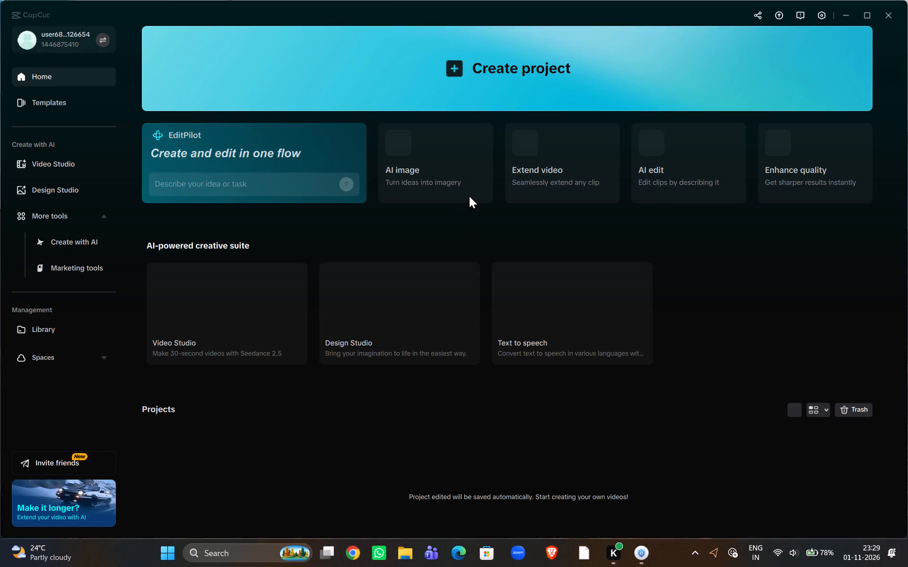
left_click(895, 19)
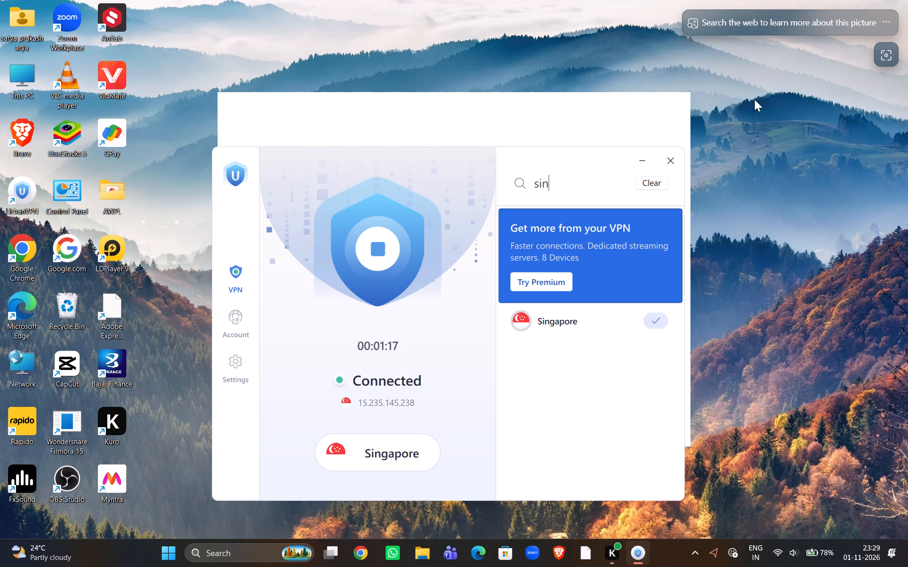
double_click(66, 357)
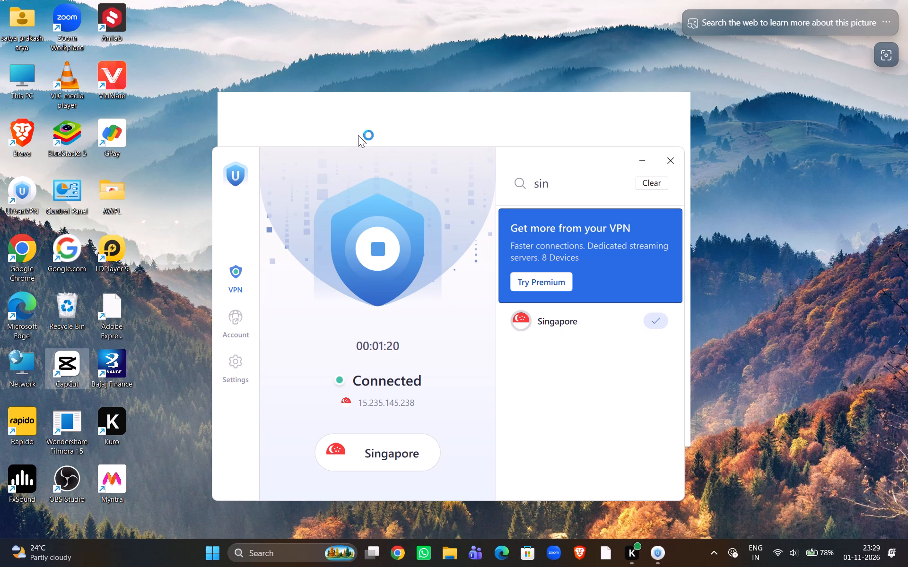
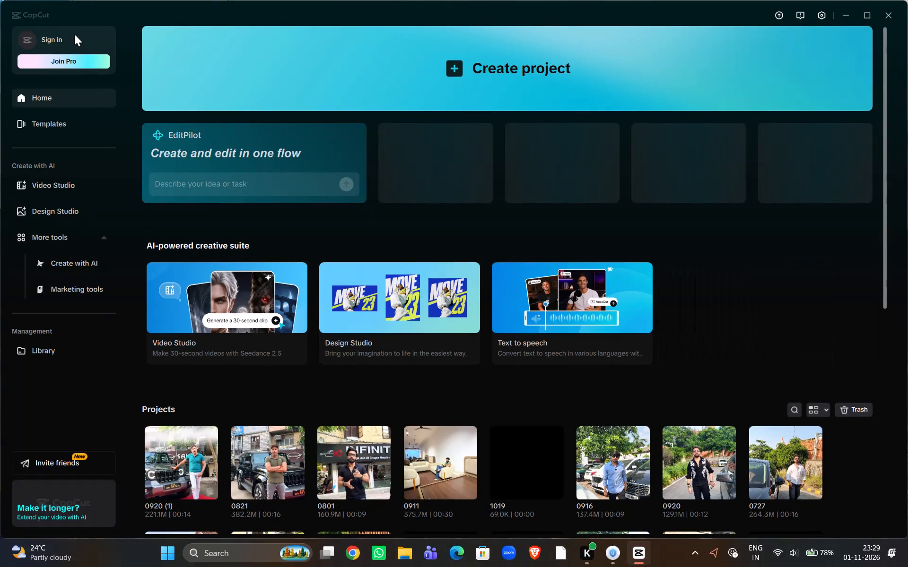
Maximize the CapCut home window.
left_click(108, 13)
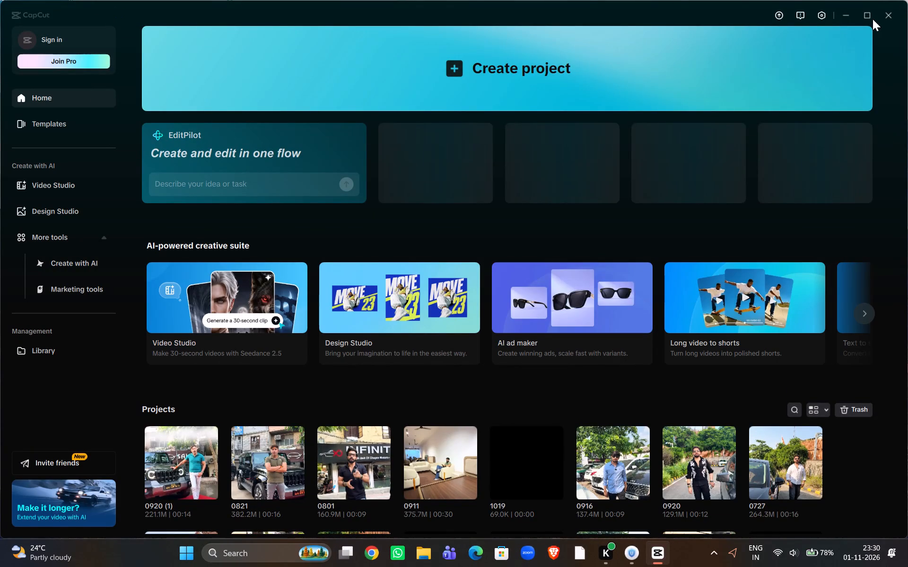
left_click(871, 16)
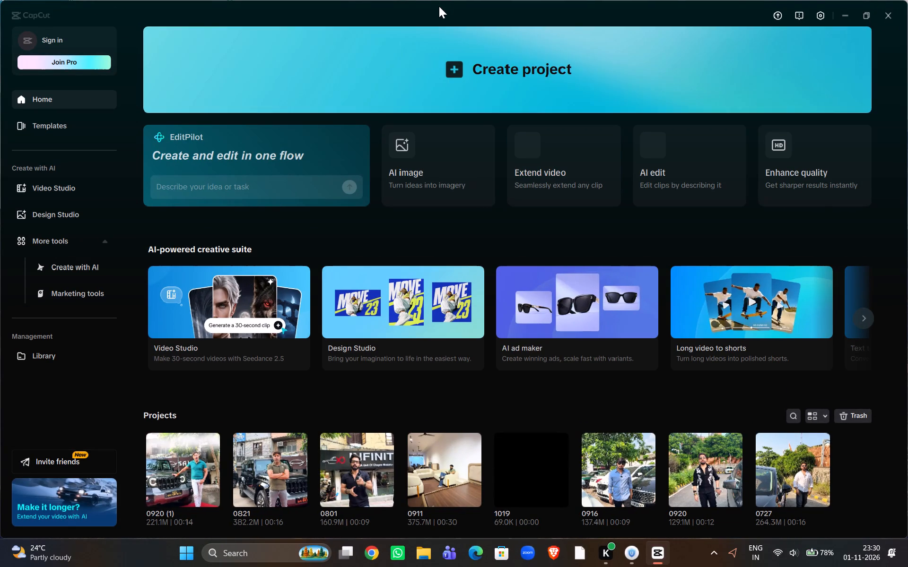
left_click_drag(439, 8, 434, 0)
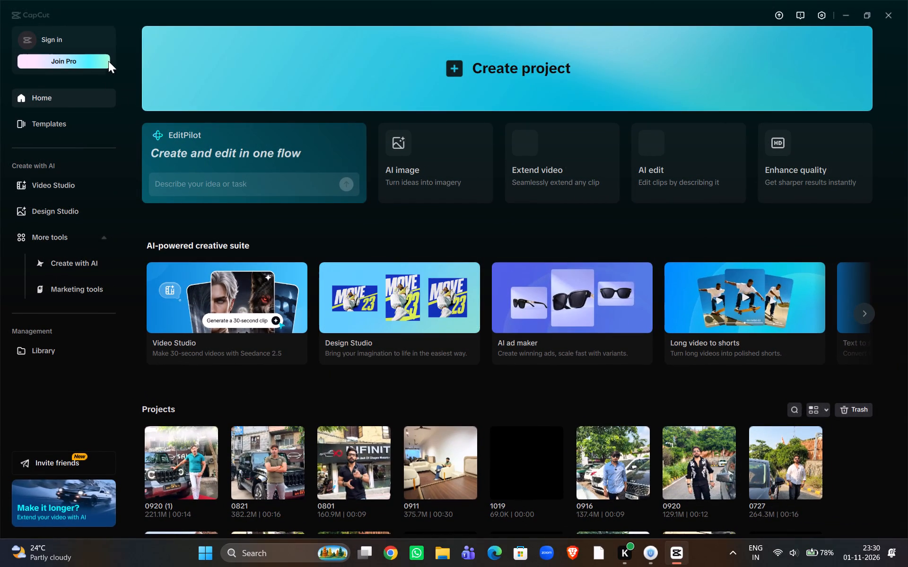
left_click(160, 15)
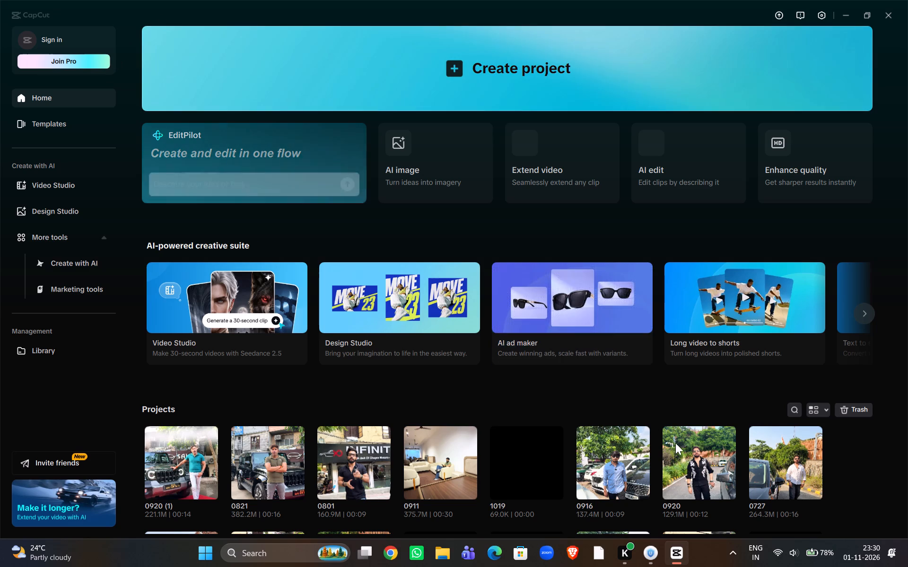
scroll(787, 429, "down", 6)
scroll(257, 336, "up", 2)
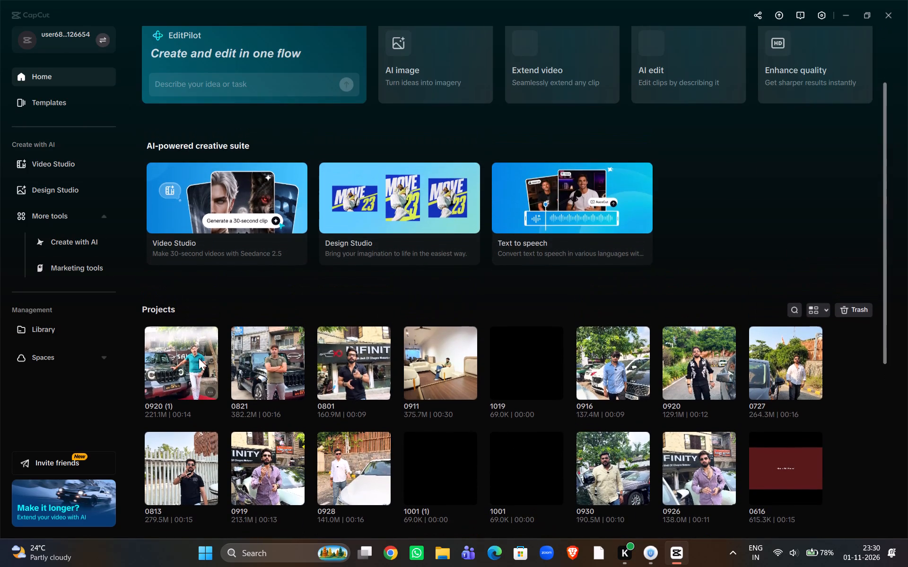
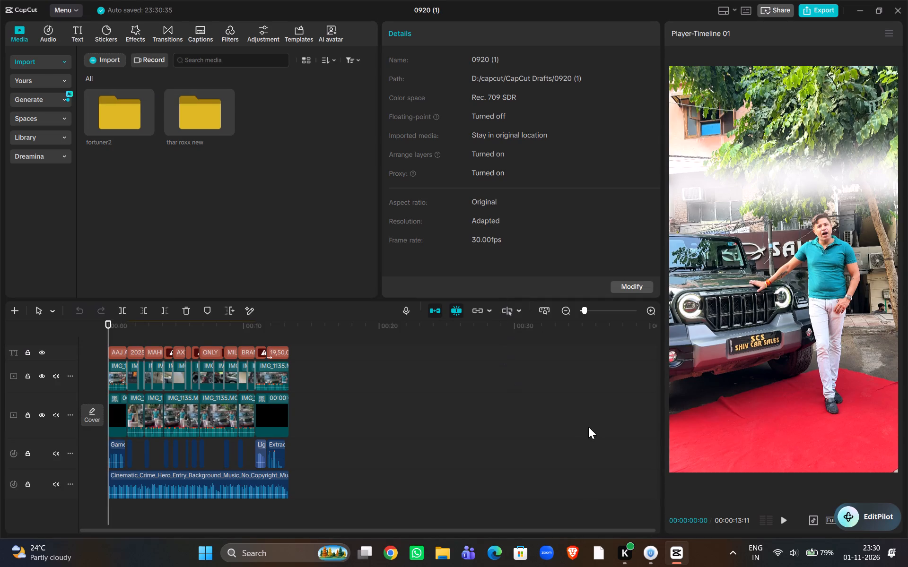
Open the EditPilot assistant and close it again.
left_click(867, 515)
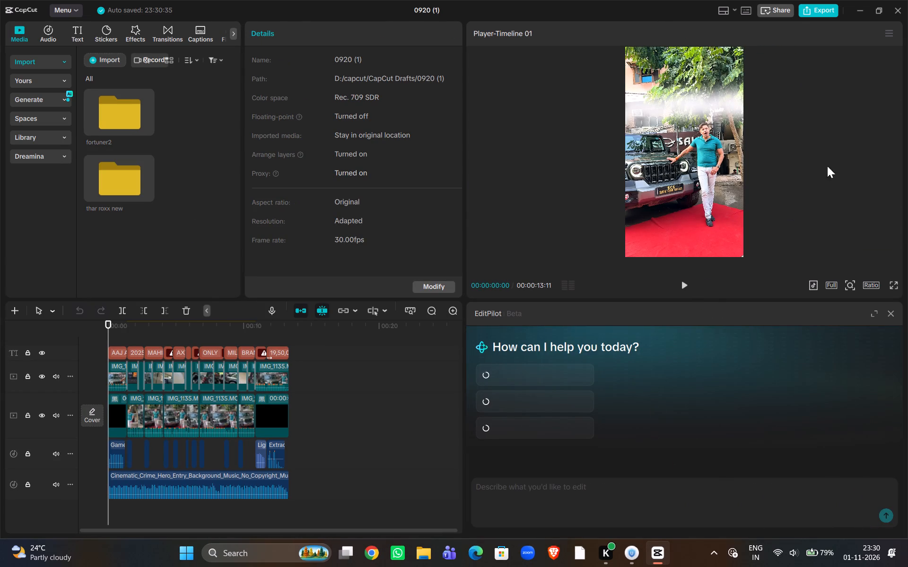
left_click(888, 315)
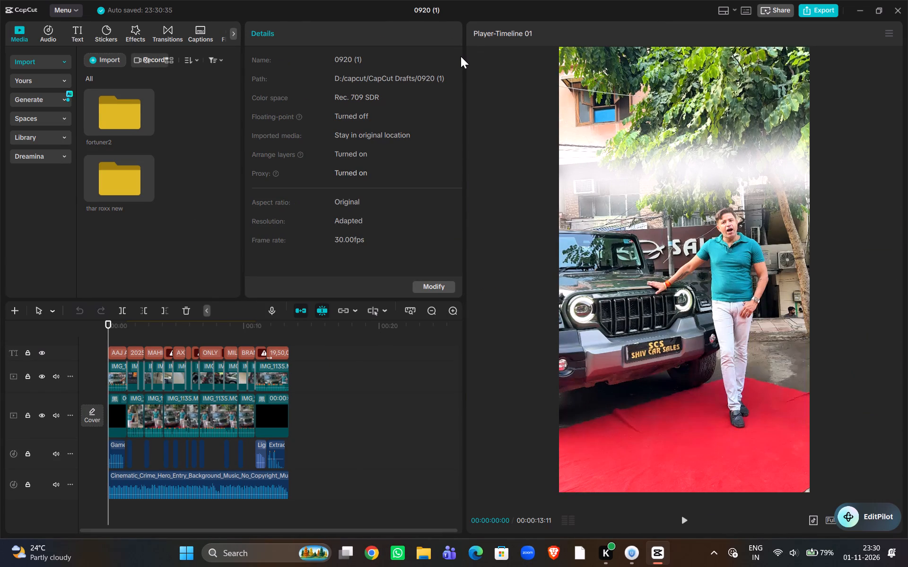
Narrow the player area to give the project details and the timeline more width.
left_click_drag(464, 68, 613, 87)
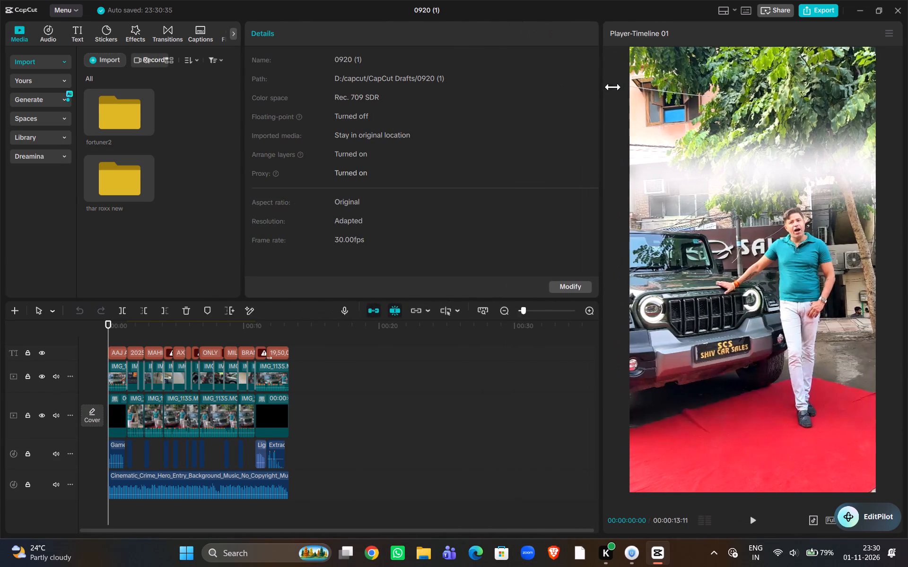
left_click_drag(613, 87, 653, 91)
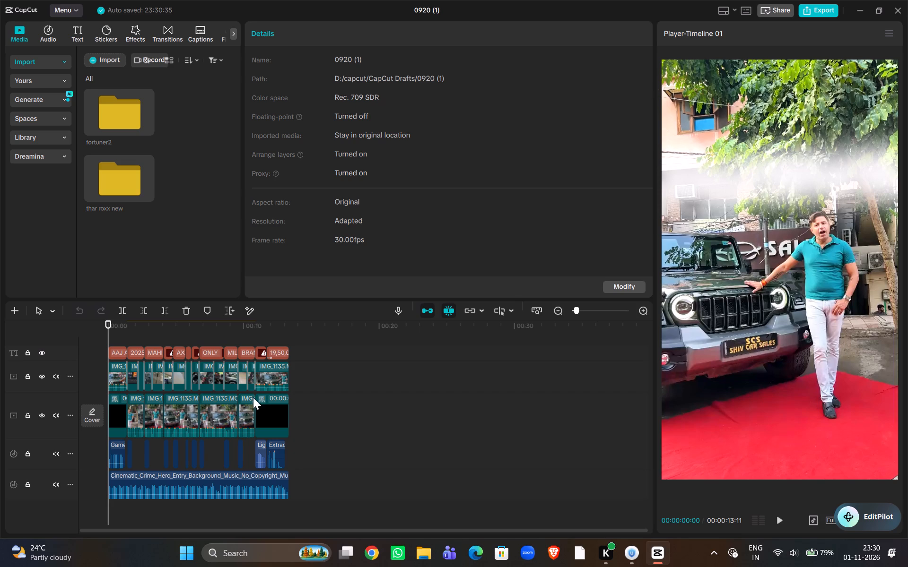
Examine the animation status of the title clips in the opening seconds of the timeline.
scroll(415, 430, "up", 15, "ctrl")
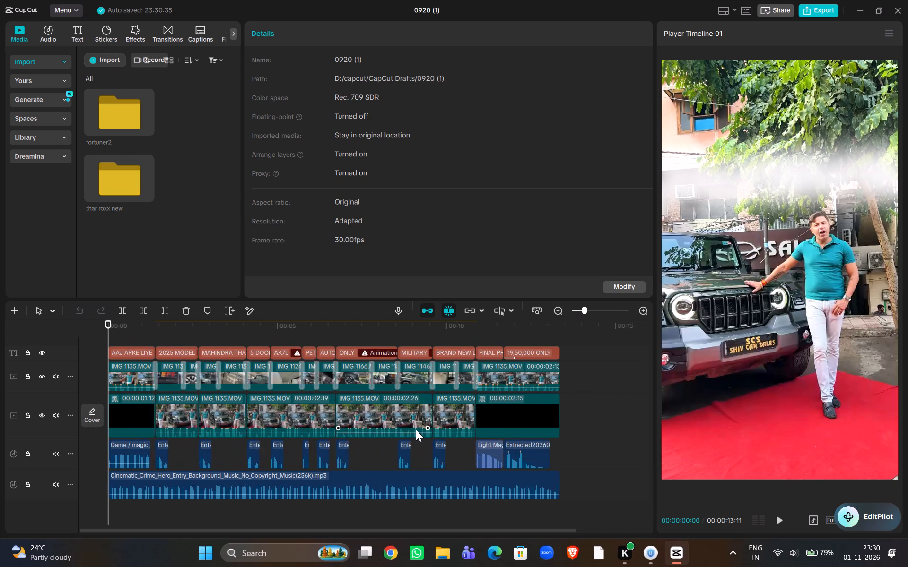
scroll(416, 430, "up", 18, "ctrl")
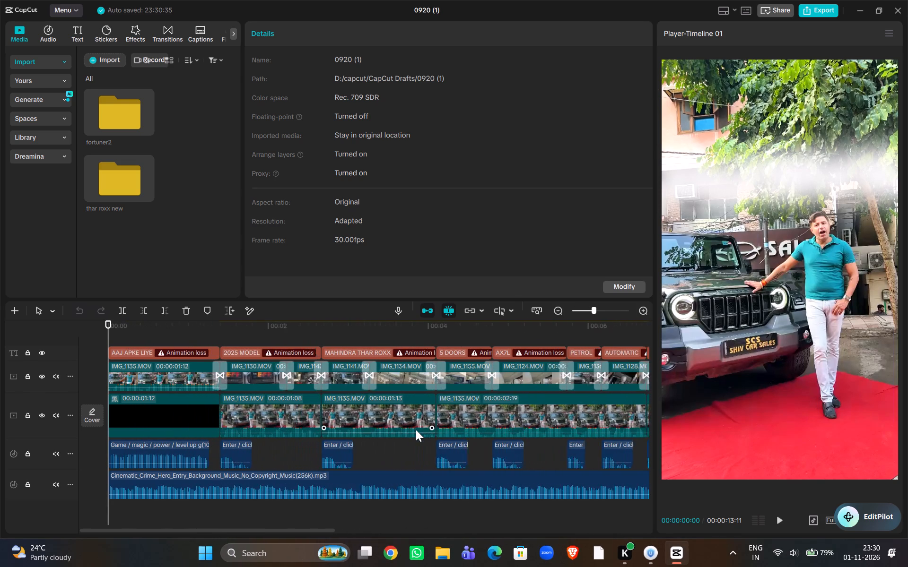
scroll(416, 430, "up", 2, "ctrl")
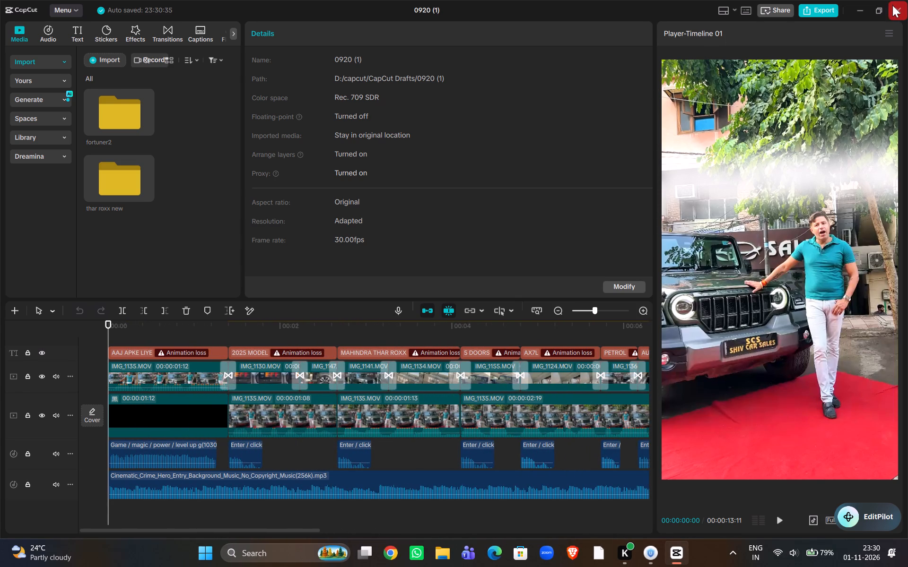
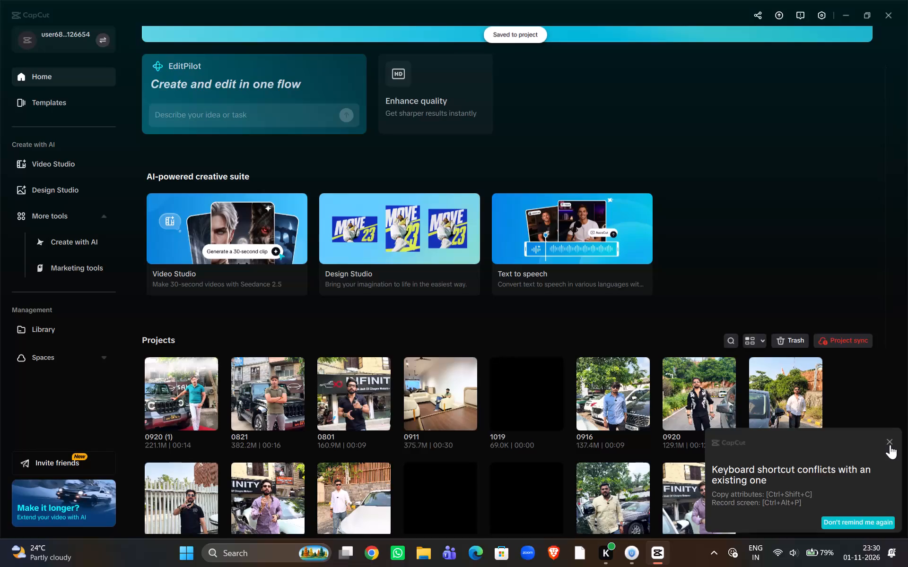
Dismiss the keyboard shortcut conflict notification on the home screen.
left_click(890, 445)
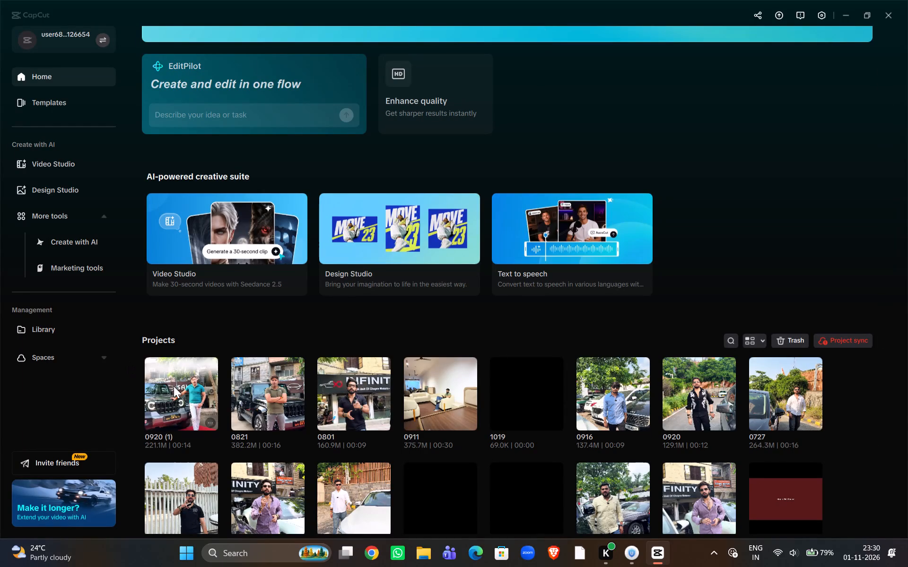
Open the project sync information for the Projects list to check its status.
left_click(838, 338)
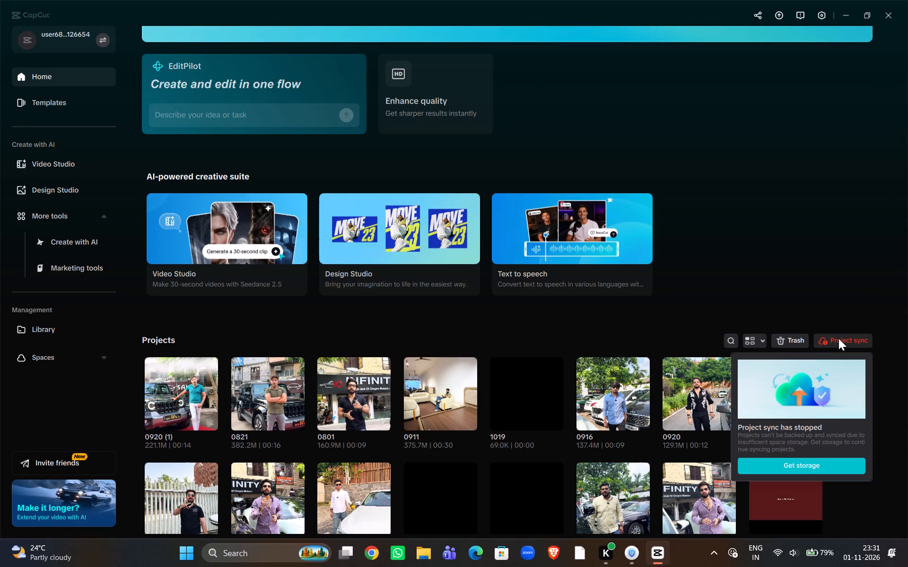
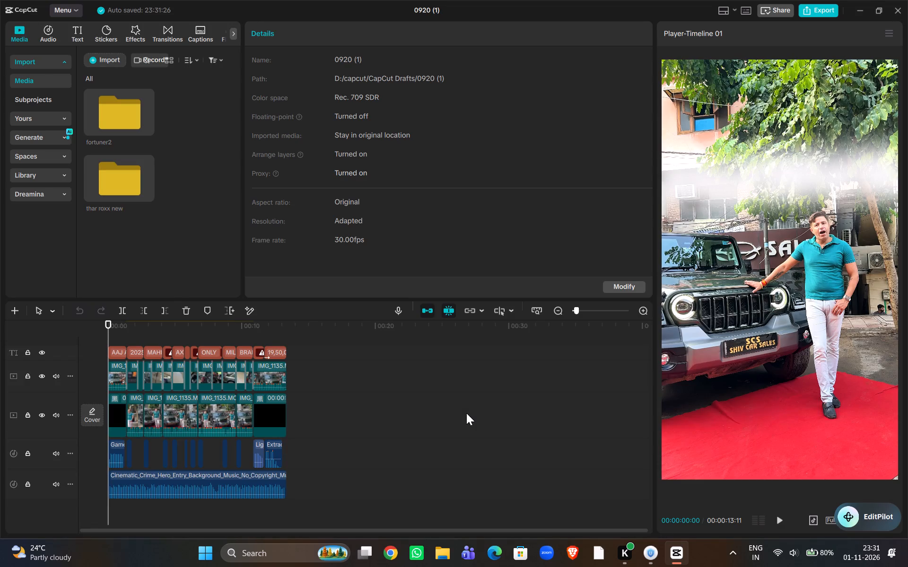
Select the text clips from "2025 MODEL" through "FINAL PRICE" on the timeline, leaving out the first and last titles.
scroll(451, 405, "up", 11, "ctrl")
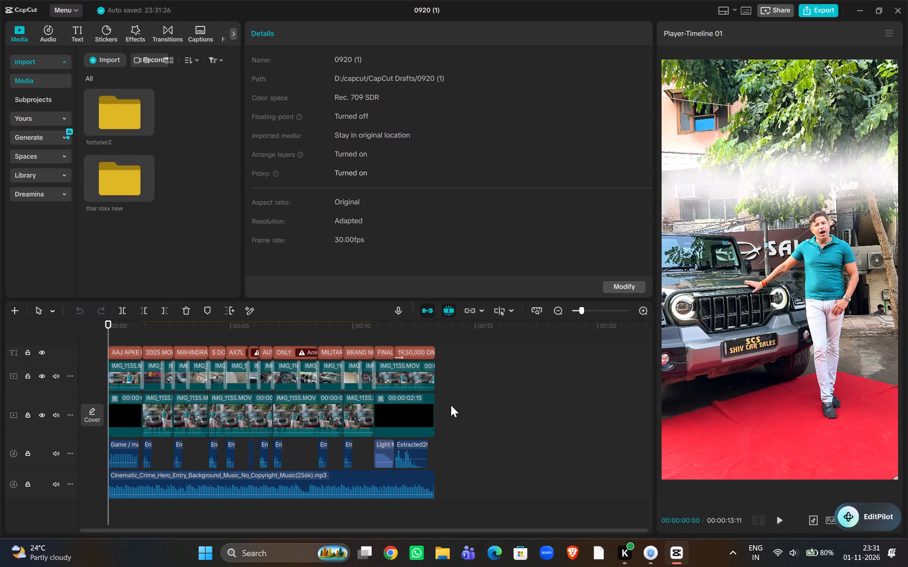
scroll(451, 405, "up", 15, "ctrl")
scroll(451, 405, "up", 10, "ctrl")
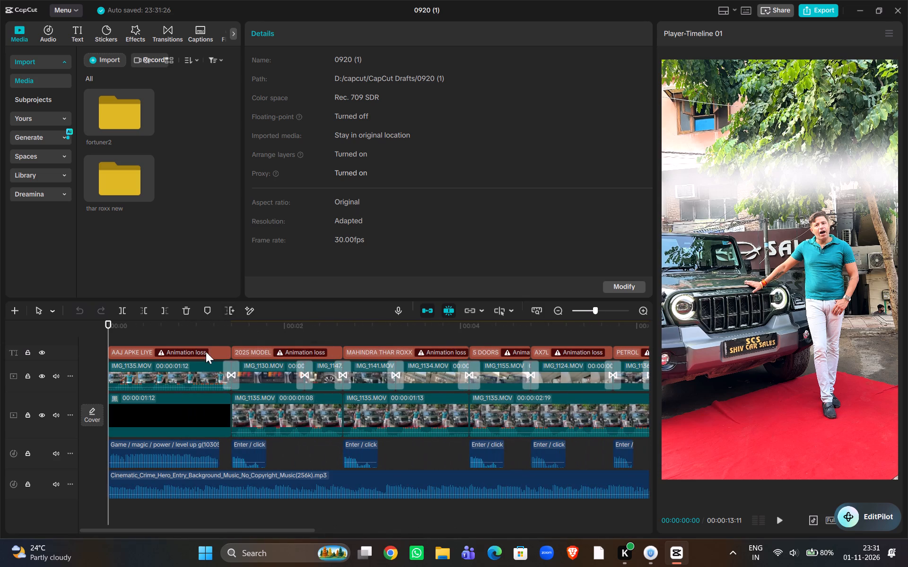
left_click(202, 334)
left_click(229, 338)
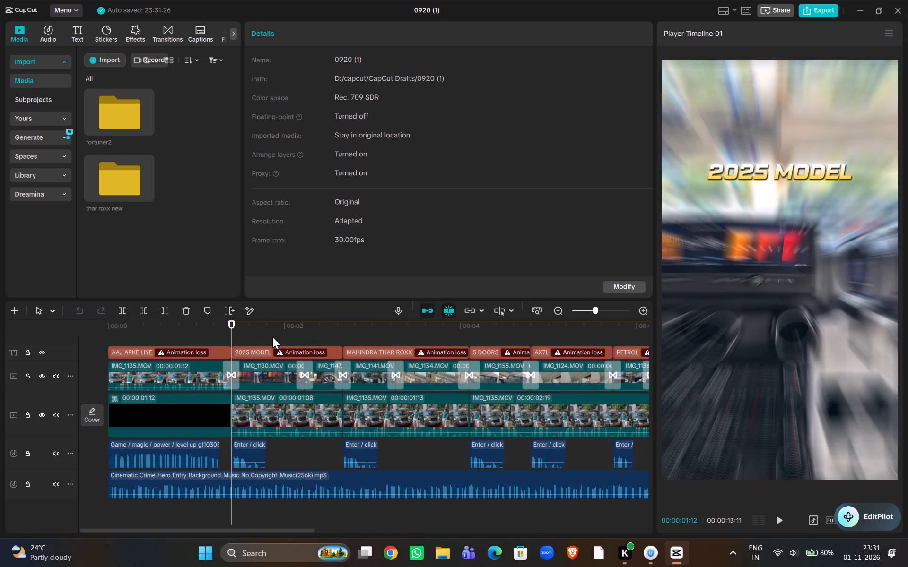
left_click_drag(281, 335, 384, 350)
left_click_drag(331, 335, 357, 349)
left_click_drag(321, 338, 741, 341)
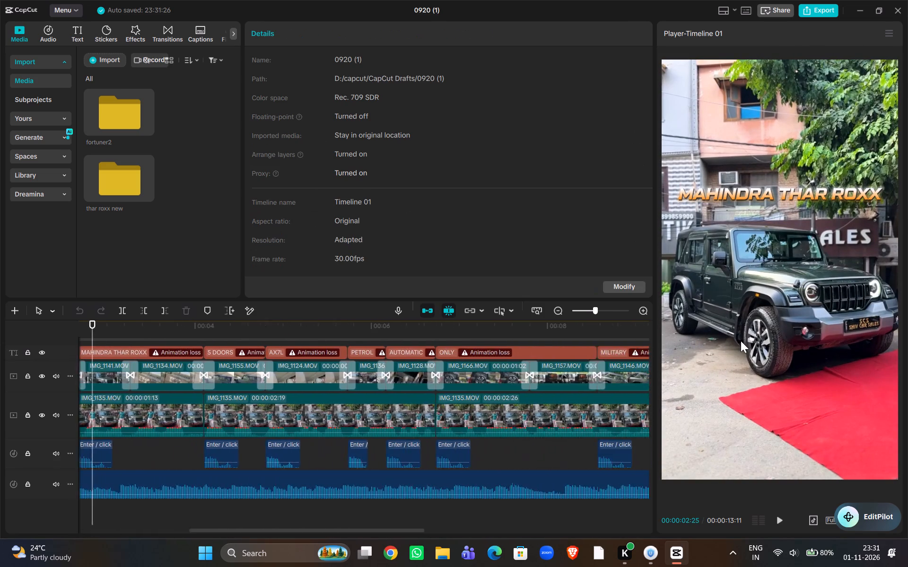
left_click_drag(741, 341, 306, 349)
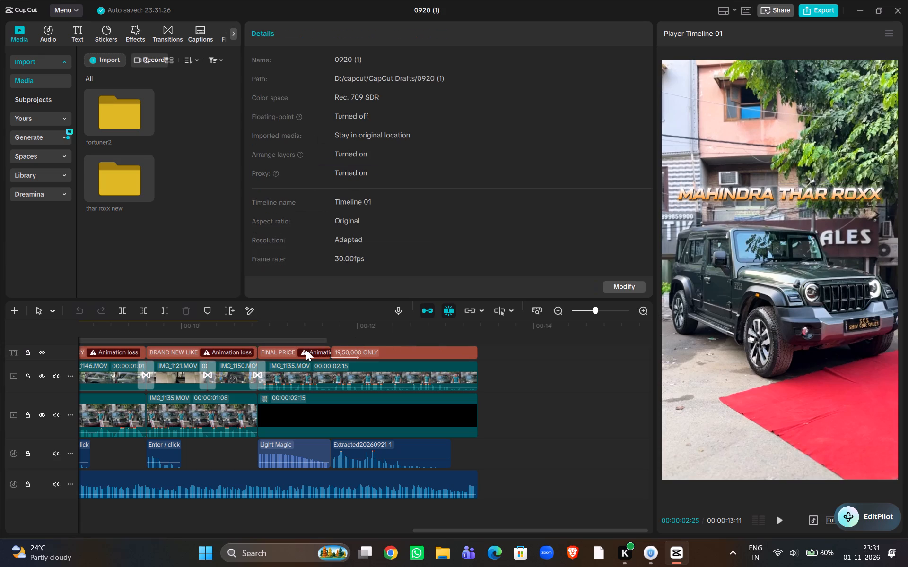
left_click_drag(306, 349, 303, 351)
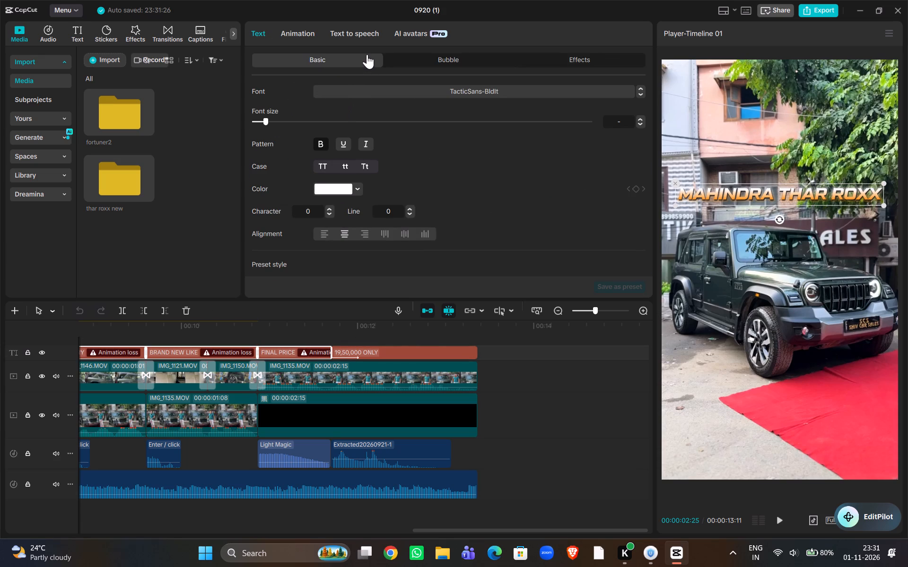
Search the In animations for the selected titles using the recent search "matric pixel in".
left_click(312, 30)
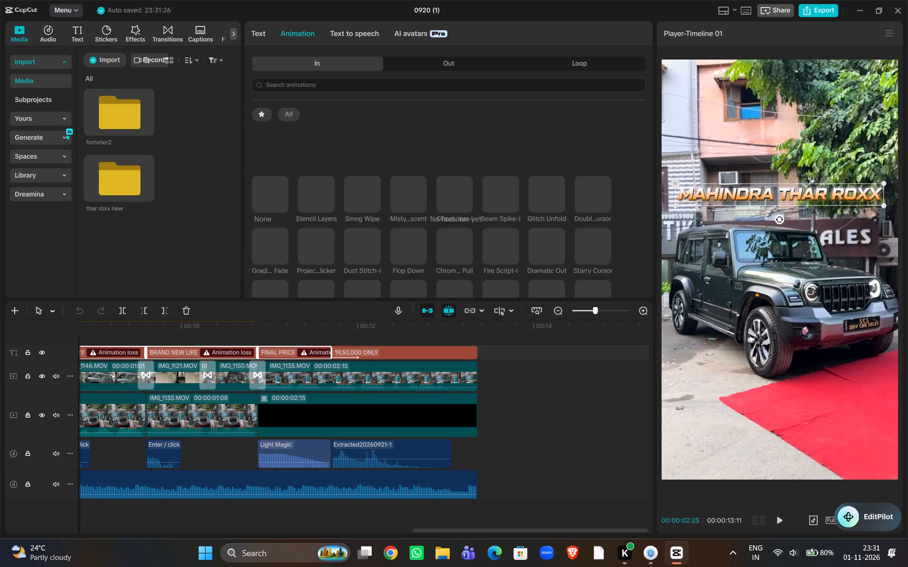
left_click(360, 87)
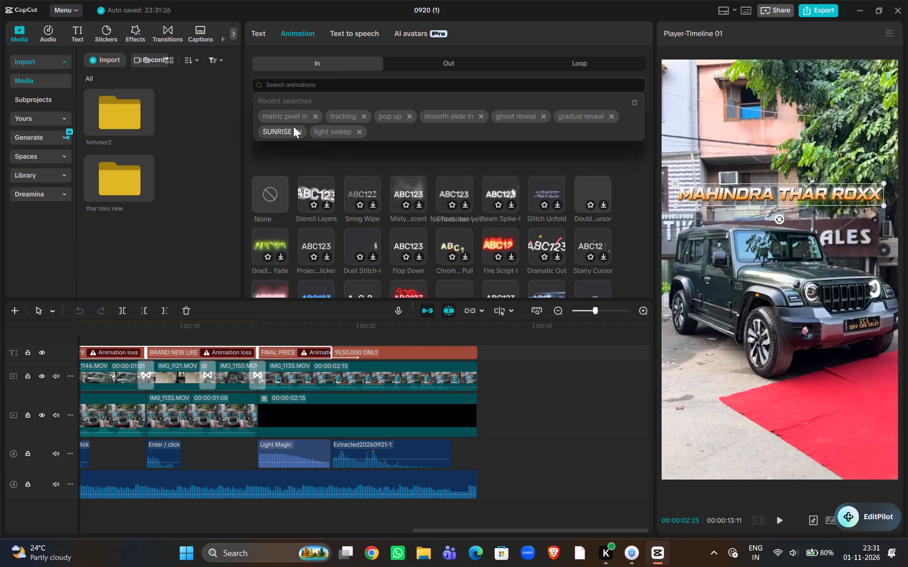
left_click(290, 120)
Widen the media area by narrowing the neighbouring text properties area.
left_click_drag(243, 150, 345, 150)
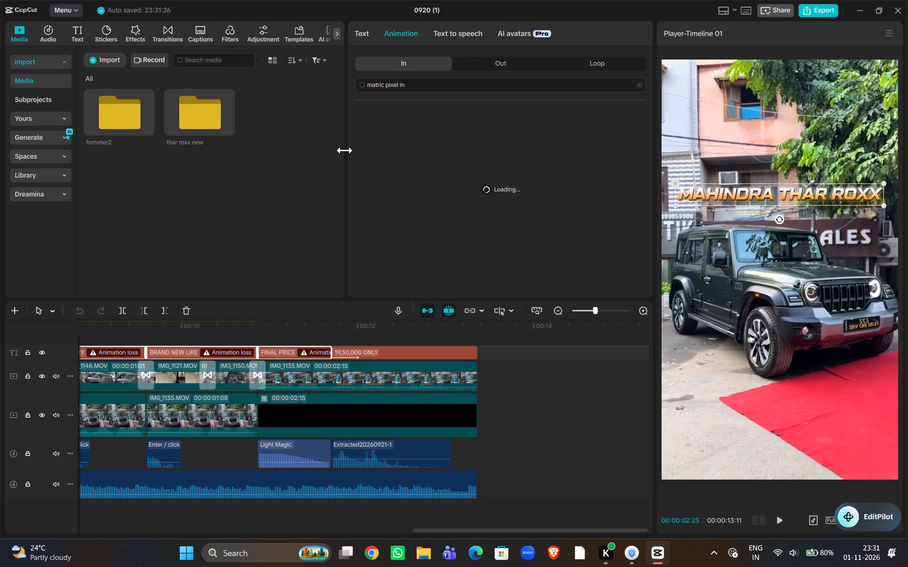
left_click_drag(345, 150, 326, 158)
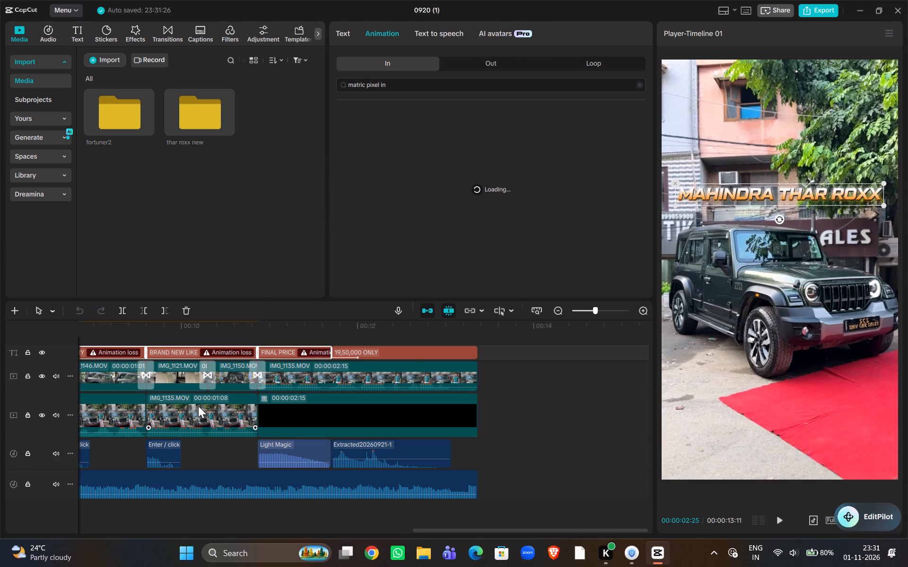
Open the animation search term "matric pixel in" for editing.
scroll(303, 455, "right", 10)
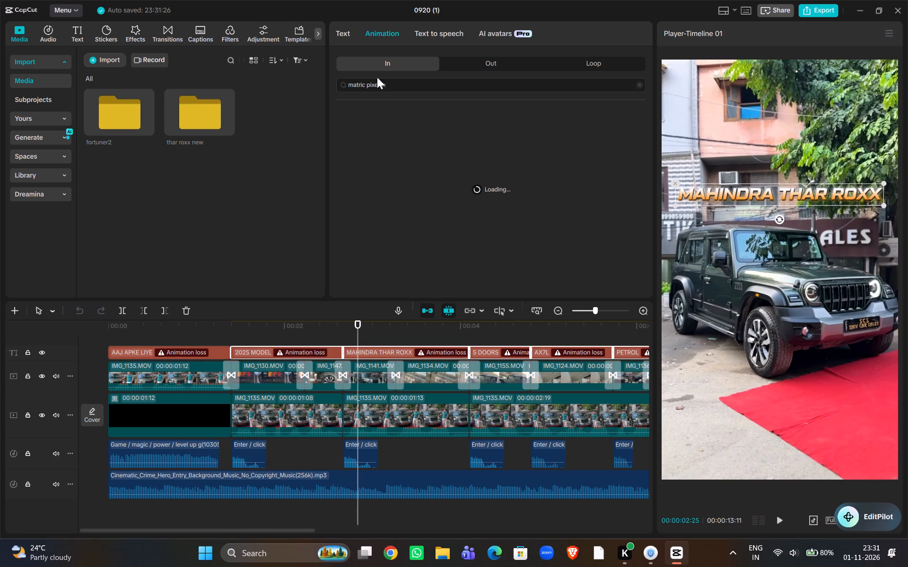
double_click(415, 88)
left_click(415, 88)
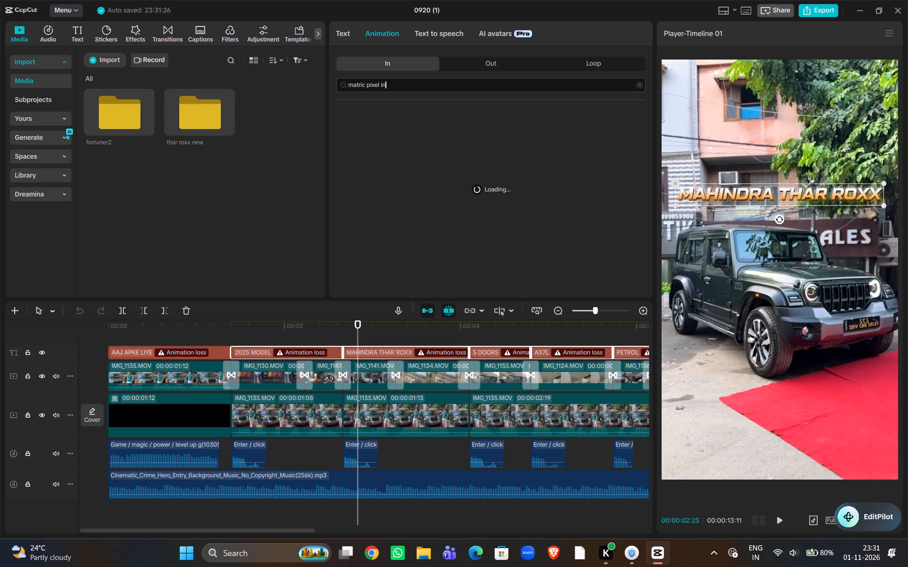
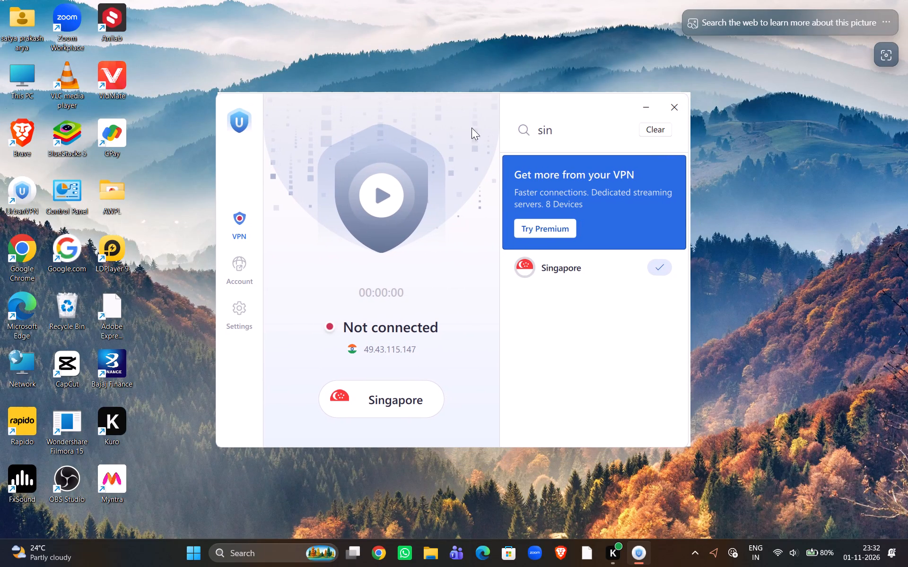
Connect Urban VPN to the Singapore server.
left_click(389, 199)
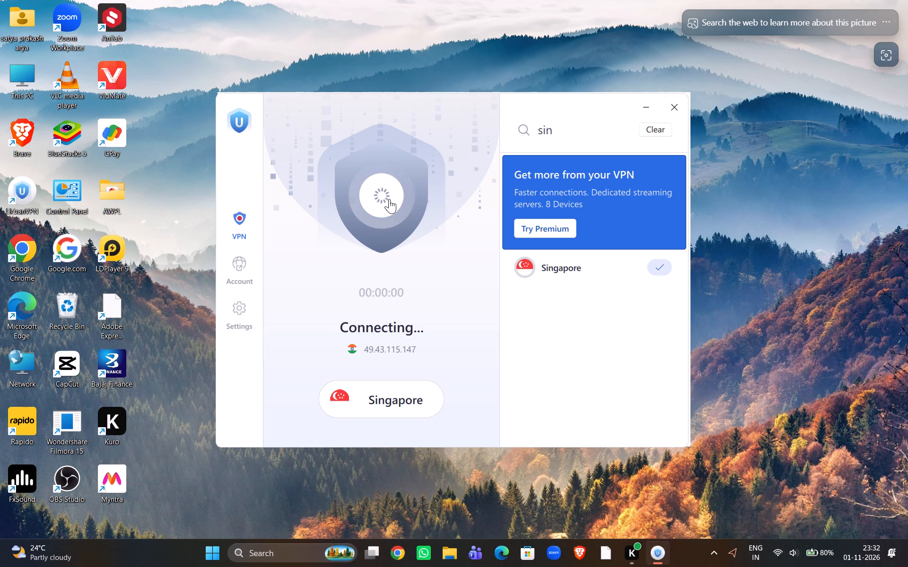
left_click_drag(389, 199, 393, 178)
left_click_drag(413, 146, 424, 130)
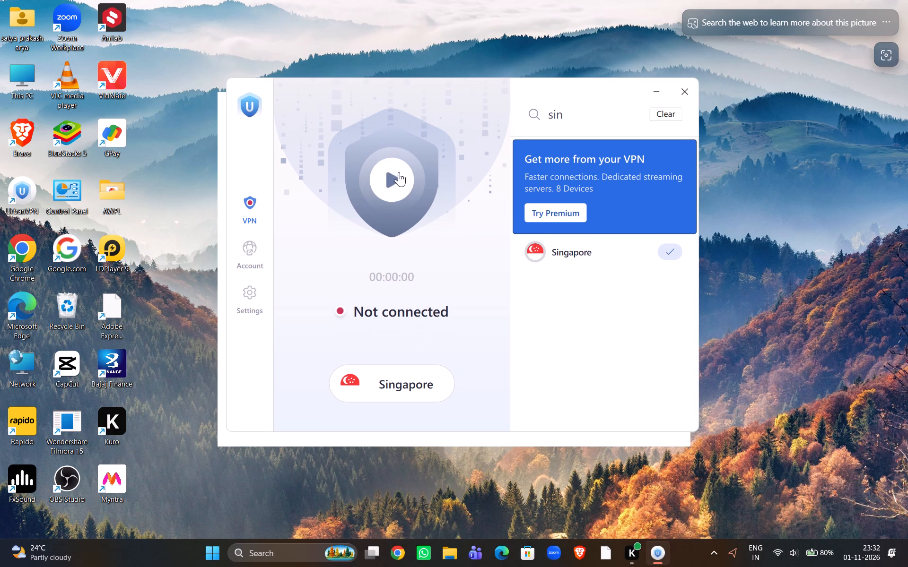
left_click(397, 173)
left_click_drag(465, 124, 454, 142)
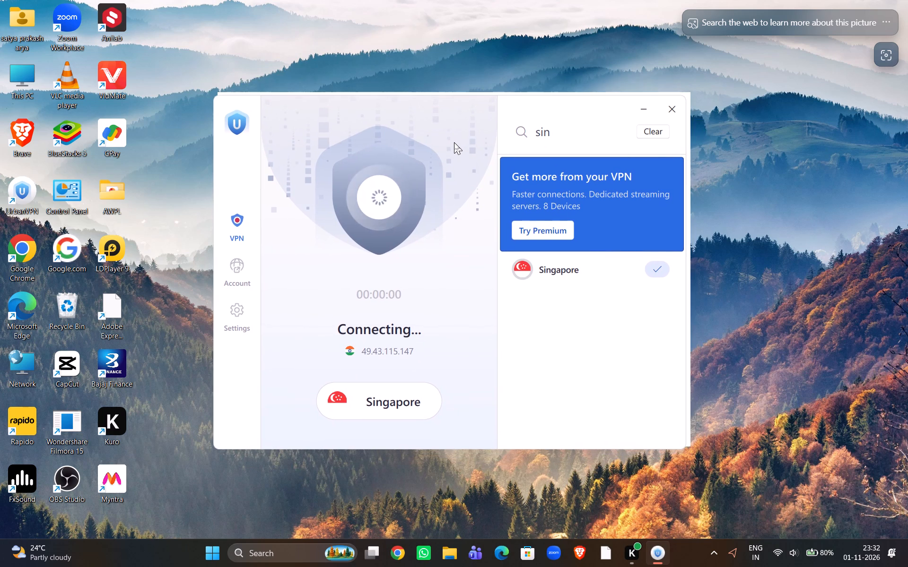
left_click_drag(454, 142, 459, 140)
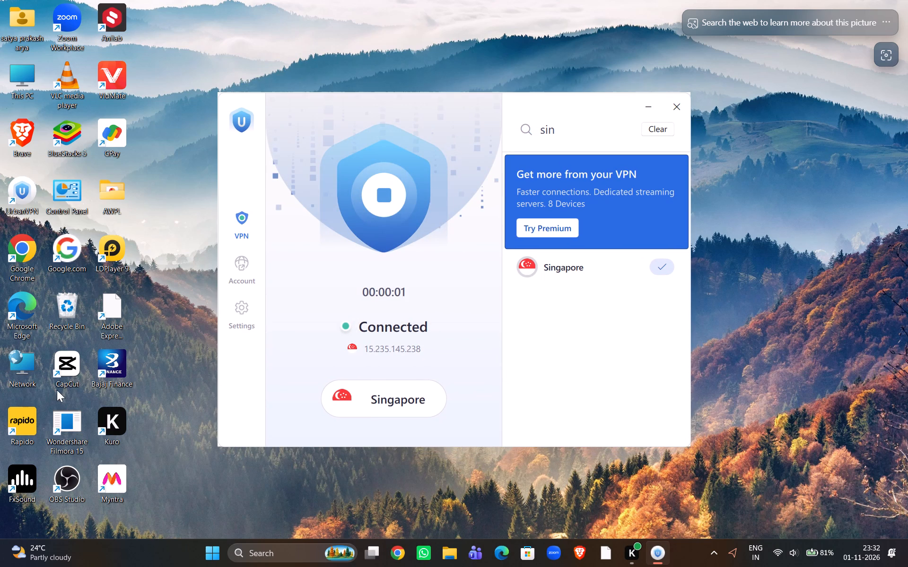
Launch CapCut and maximize its window.
double_click(64, 367)
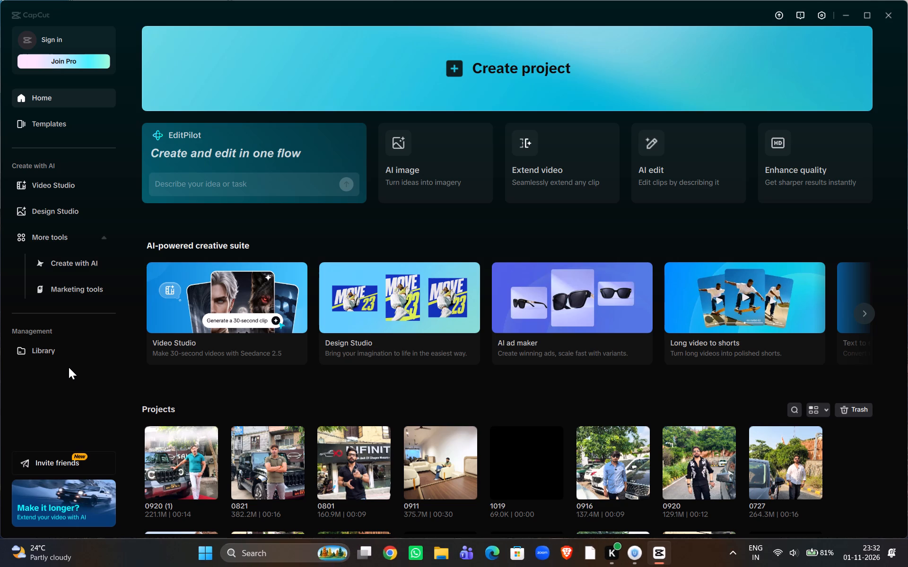
scroll(411, 342, "down", 6)
scroll(456, 326, "down", 5)
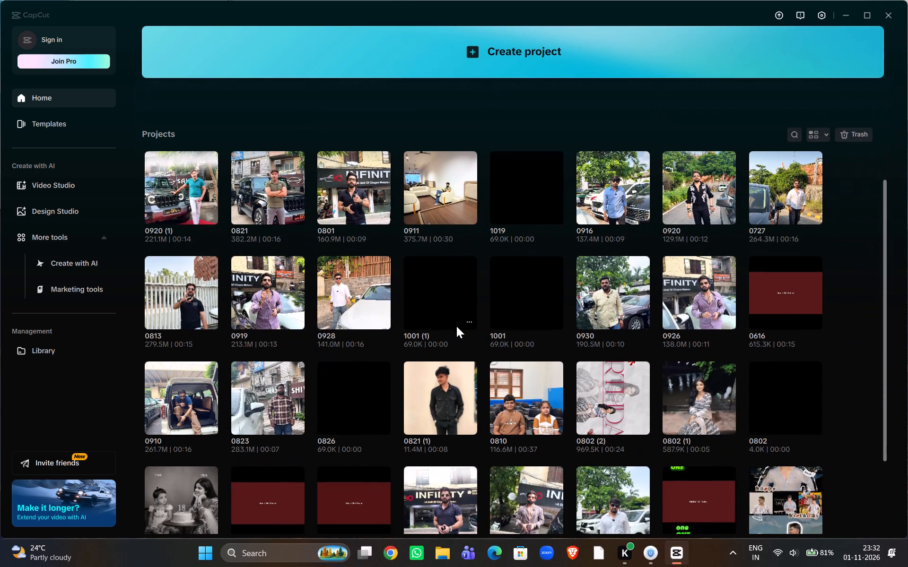
scroll(456, 326, "down", 11)
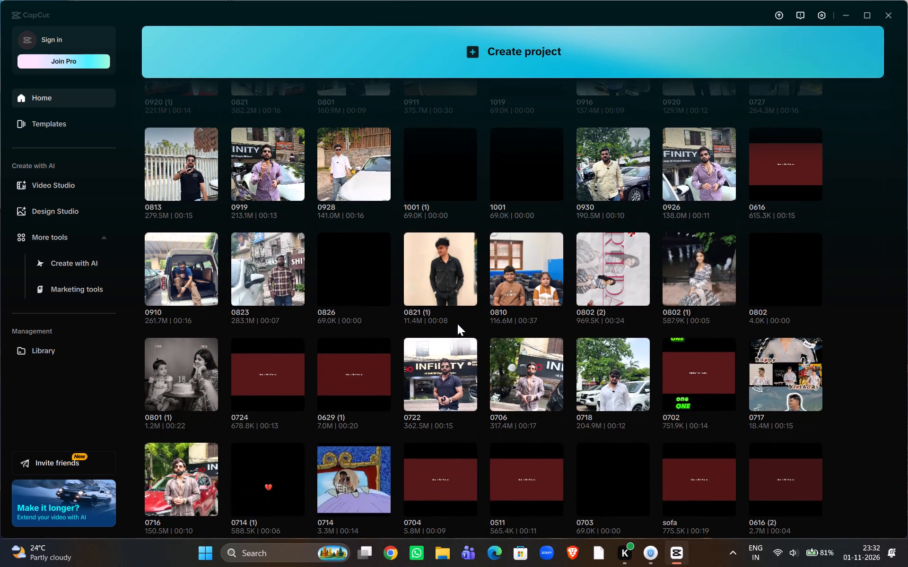
scroll(457, 324, "down", 5)
scroll(457, 324, "up", 5)
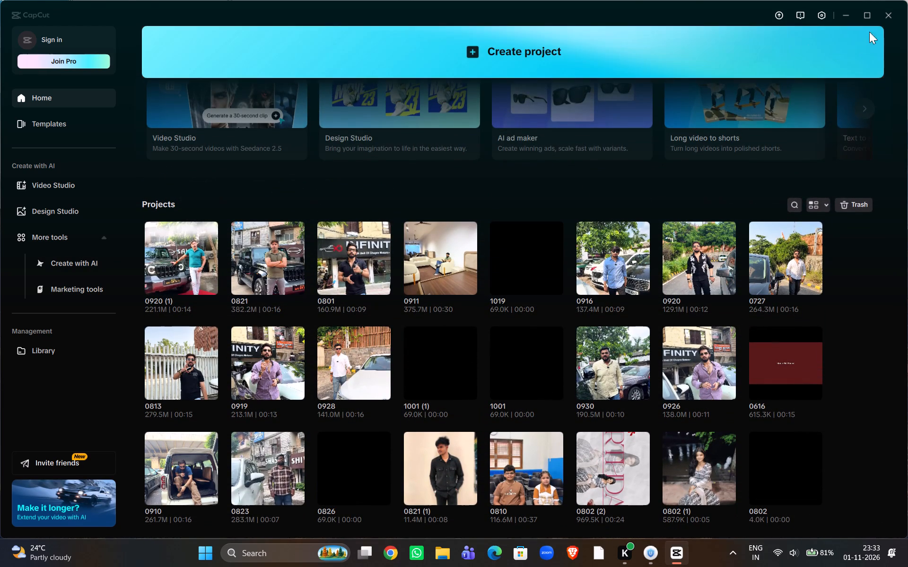
left_click(863, 11)
left_click(863, 16)
left_click(863, 16)
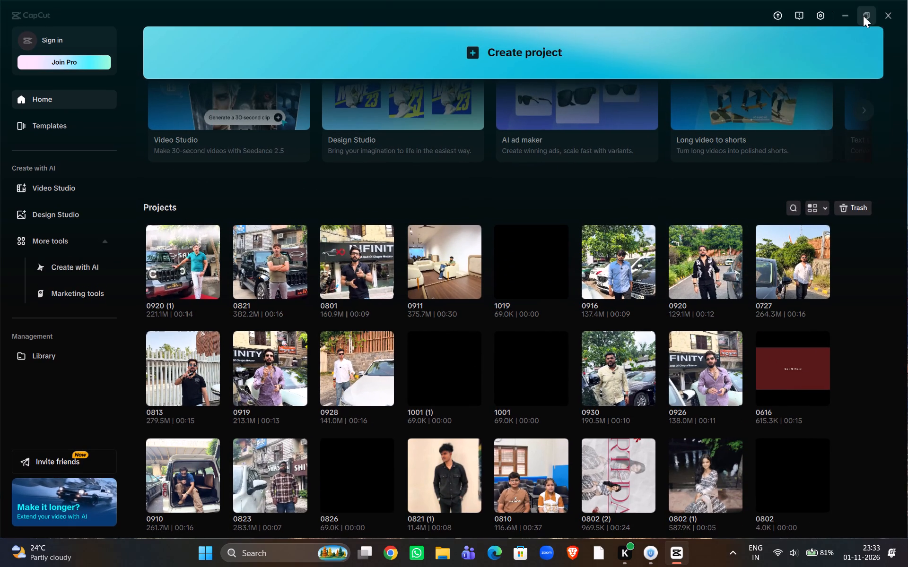
Open the project 0920 (1) from the projects list.
scroll(419, 343, "up", 6)
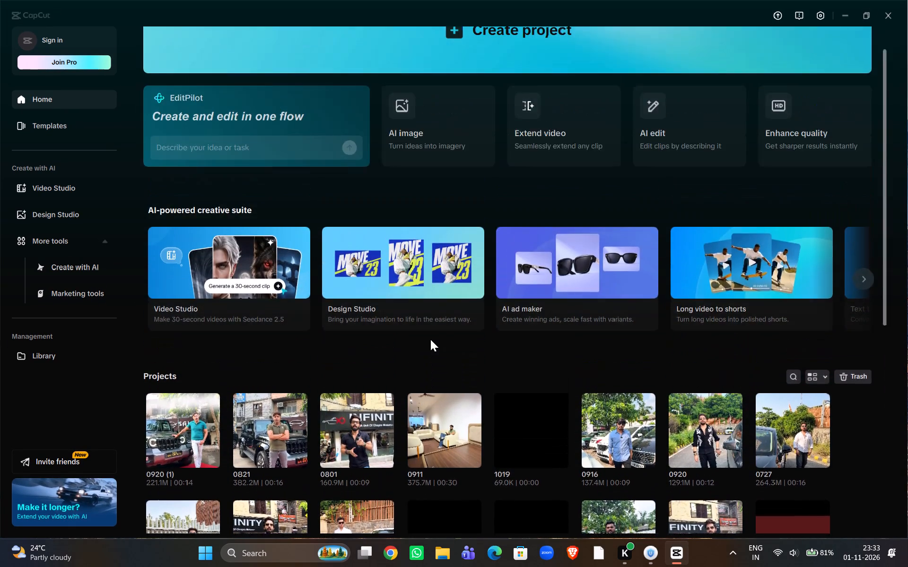
scroll(430, 339, "up", 2)
scroll(486, 326, "down", 3)
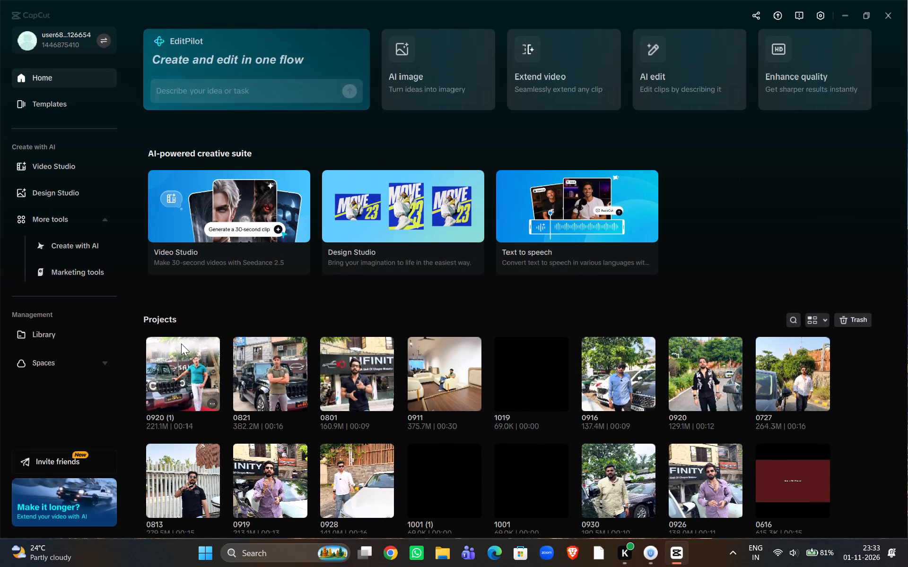
left_click(185, 373)
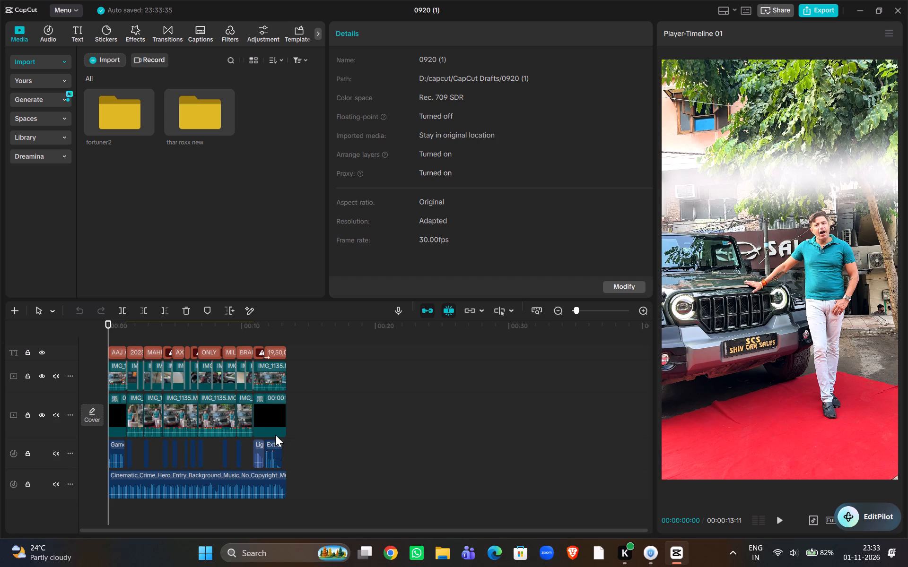
Find the In animation through the recent search "matric pixel in" and apply its first result, "Matri...el-In", to the "2025 MODEL" title.
scroll(308, 432, "up", 2)
scroll(307, 432, "up", 11, "ctrl")
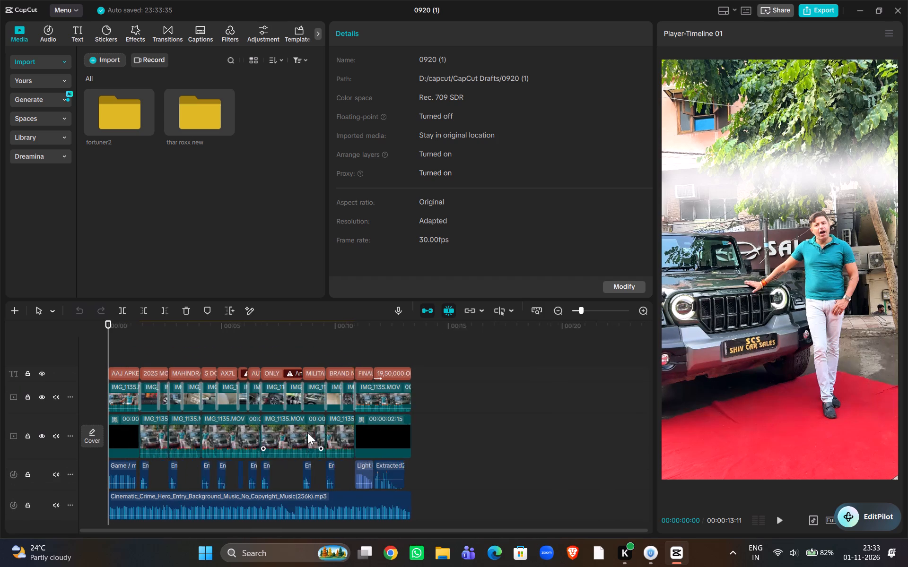
scroll(307, 432, "up", 20, "ctrl")
scroll(307, 432, "up", 4, "ctrl")
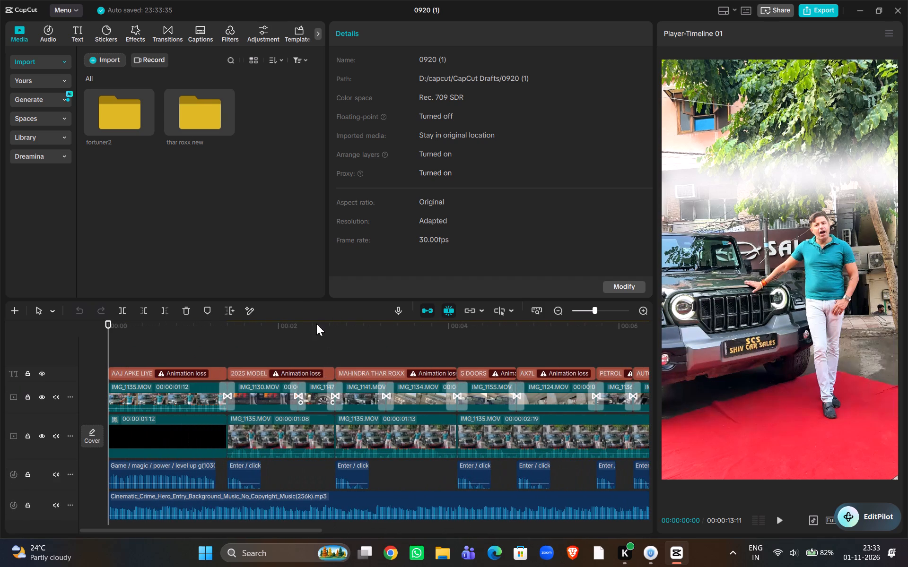
left_click_drag(289, 358, 299, 371)
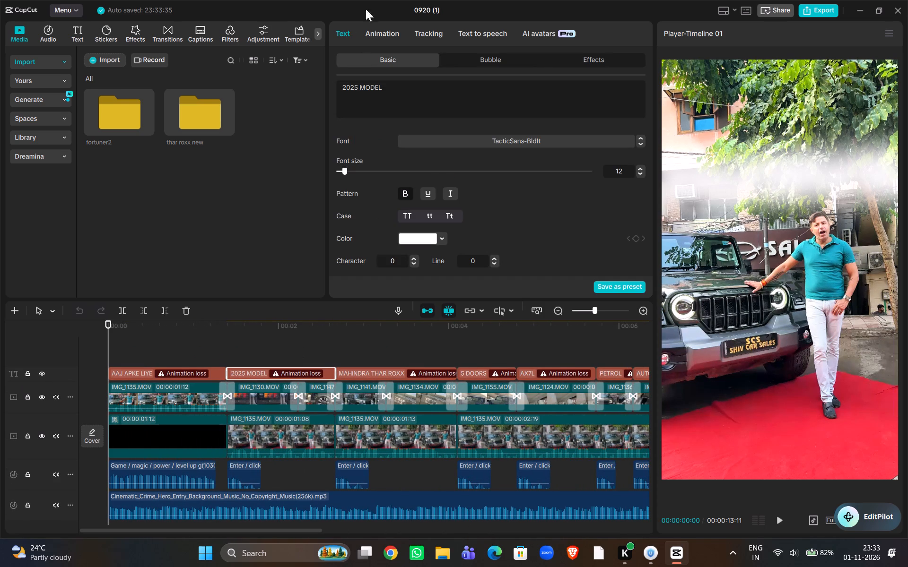
left_click(386, 36)
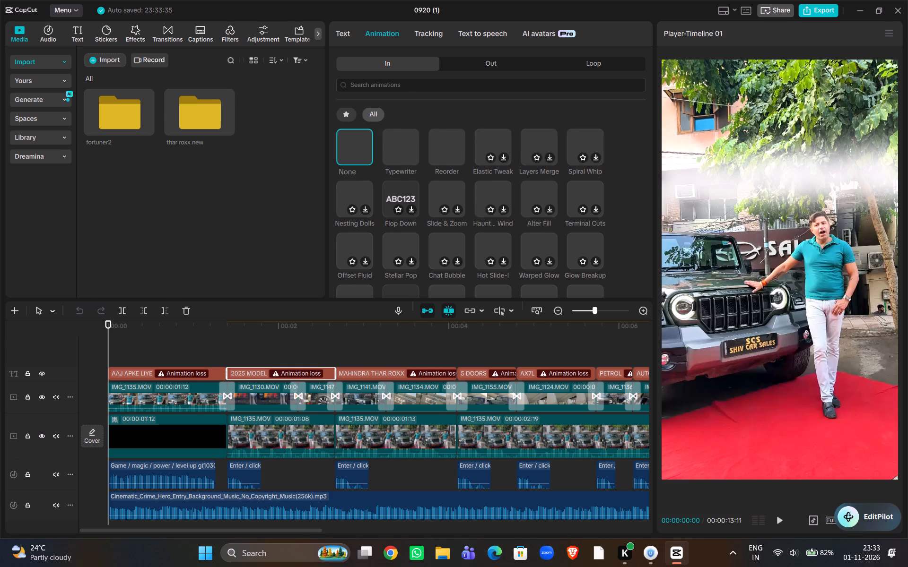
left_click(403, 79)
left_click(385, 117)
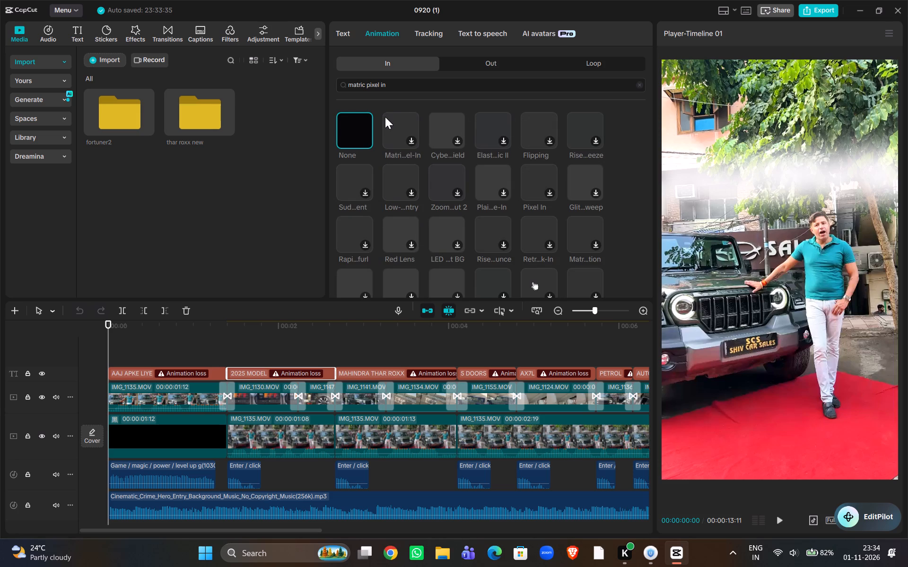
left_click(401, 123)
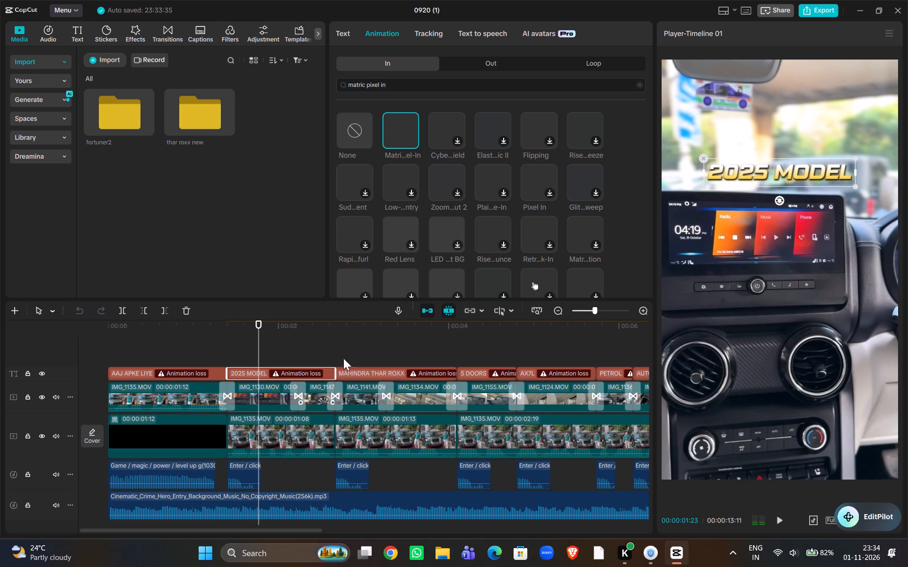
left_click(396, 124)
Apply the "Matri...el-In" In animation to all titles from "2025 MODEL" through "FINAL PRICE" together.
left_click(378, 370)
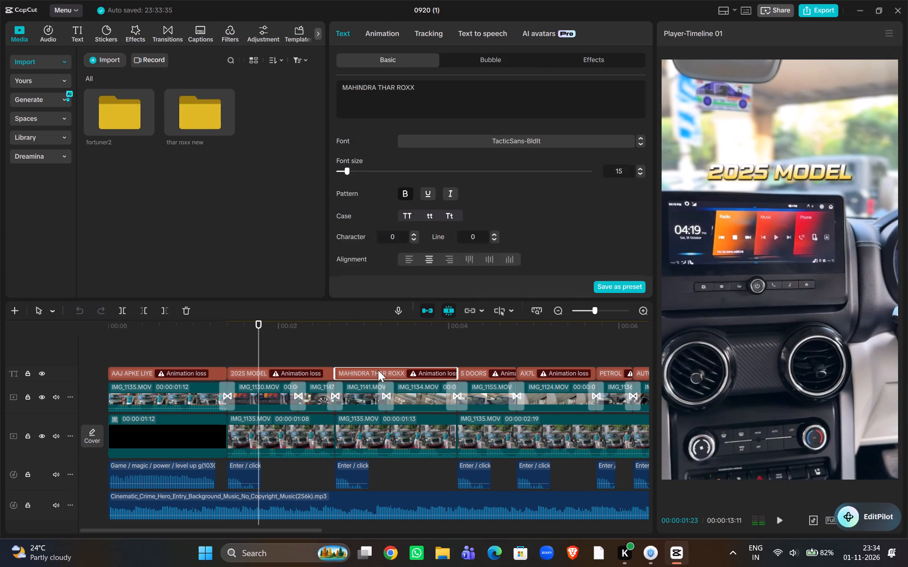
left_click_drag(306, 358, 713, 362)
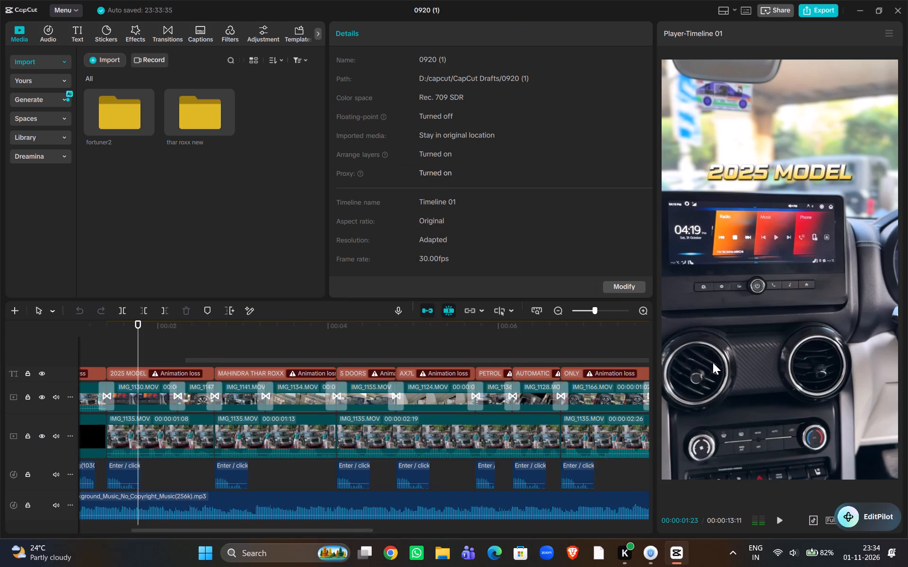
left_click_drag(713, 362, 264, 322)
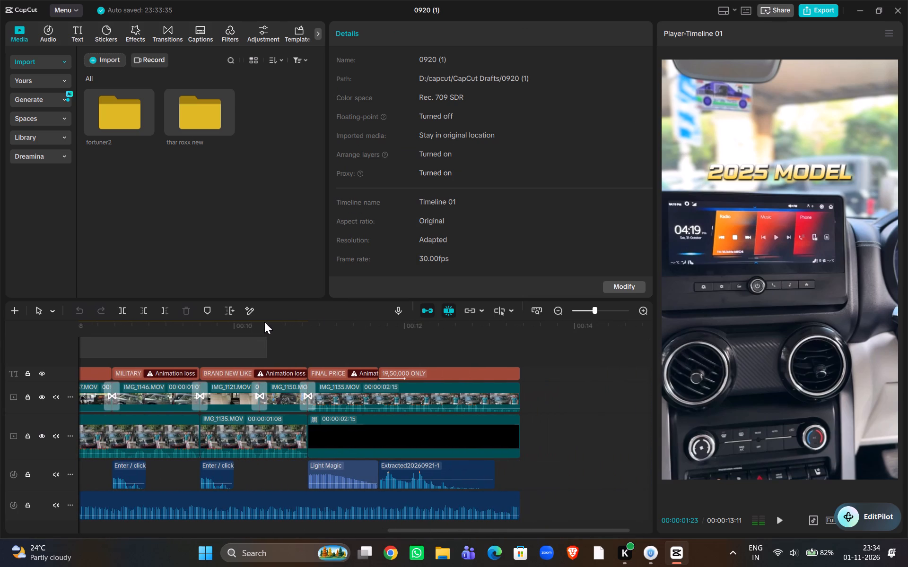
left_click_drag(264, 322, 342, 369)
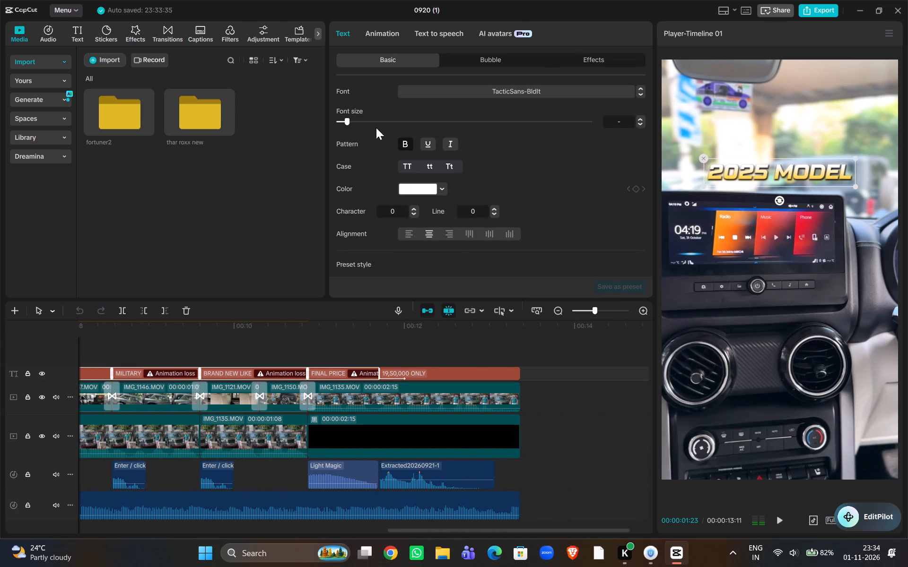
left_click(391, 39)
left_click(400, 128)
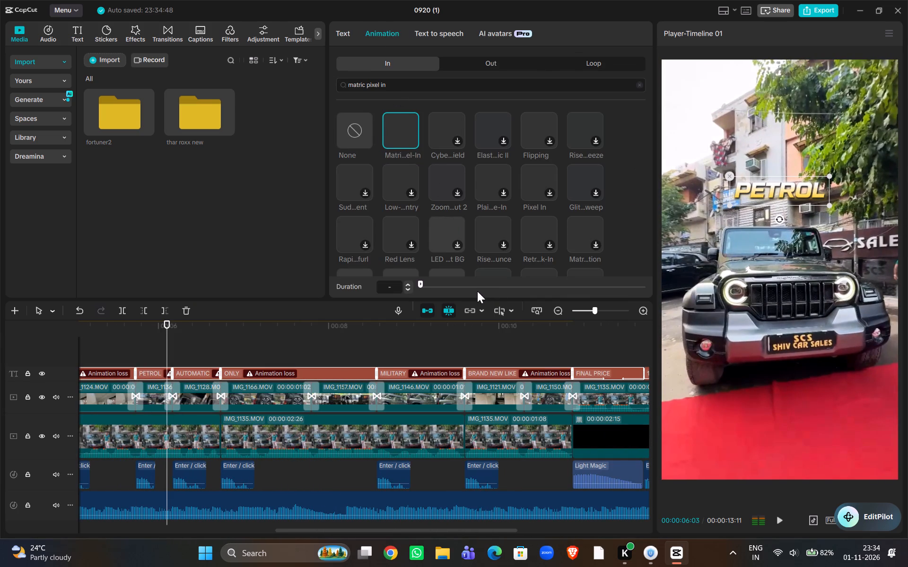
Set the In animation duration of the selected titles to 0.2 s.
left_click(445, 288)
left_click(468, 286)
left_click_drag(493, 286, 498, 286)
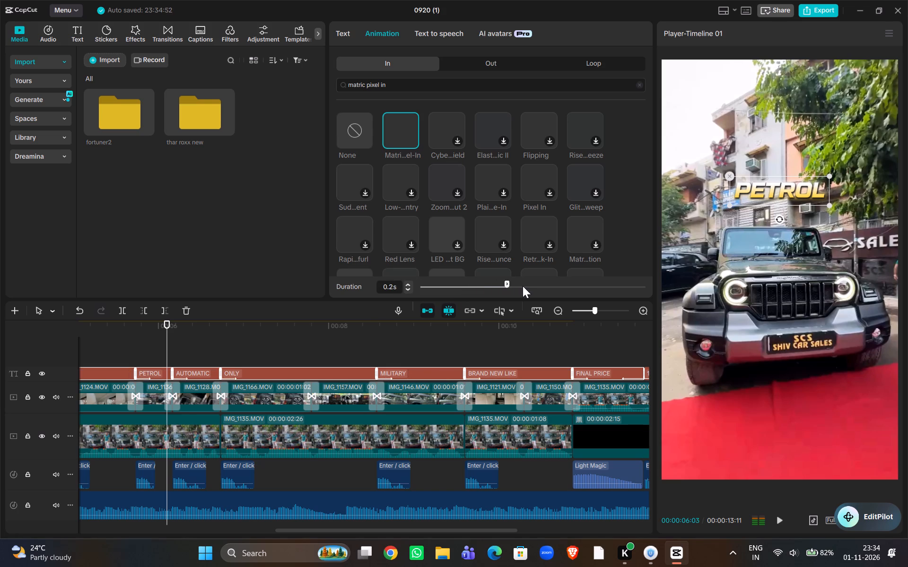
left_click(523, 286)
left_click(491, 285)
Set the In animation duration of the "2025 MODEL" title alone to 0.3 s.
left_click(255, 343)
left_click_drag(255, 343, 217, 339)
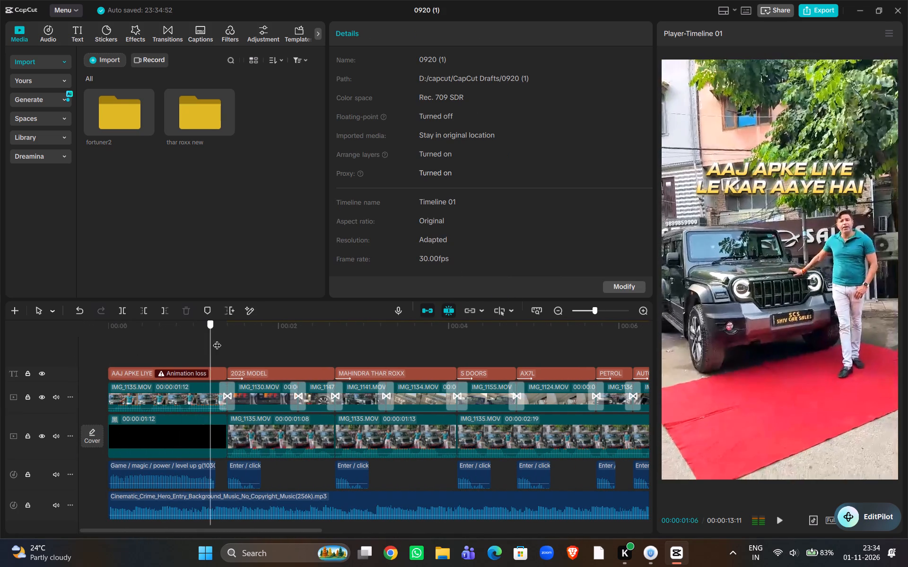
left_click_drag(217, 339, 238, 337)
left_click(274, 374)
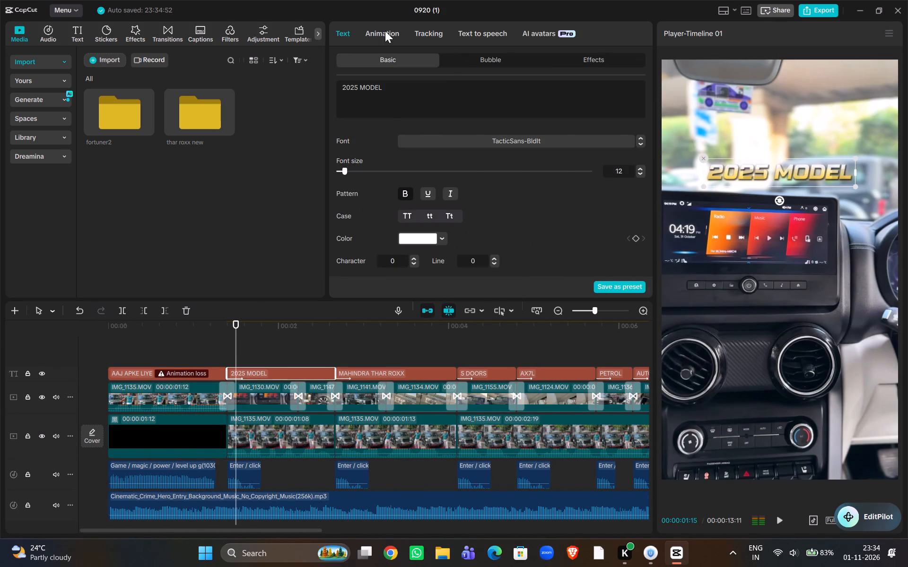
left_click(385, 31)
left_click(491, 292)
left_click(471, 283)
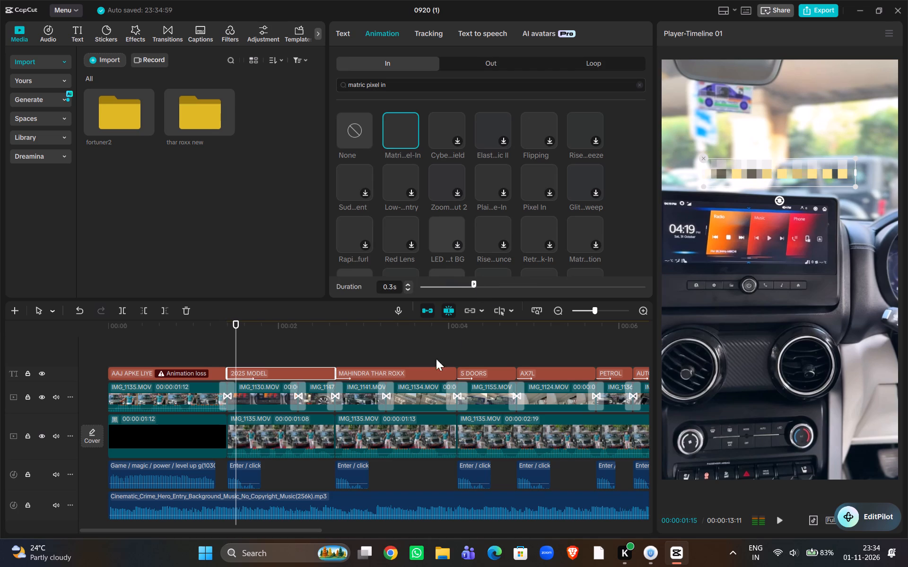
Lengthen the In animation duration of the "MAHINDRA THAR ROXX" title.
left_click(363, 376)
left_click(380, 34)
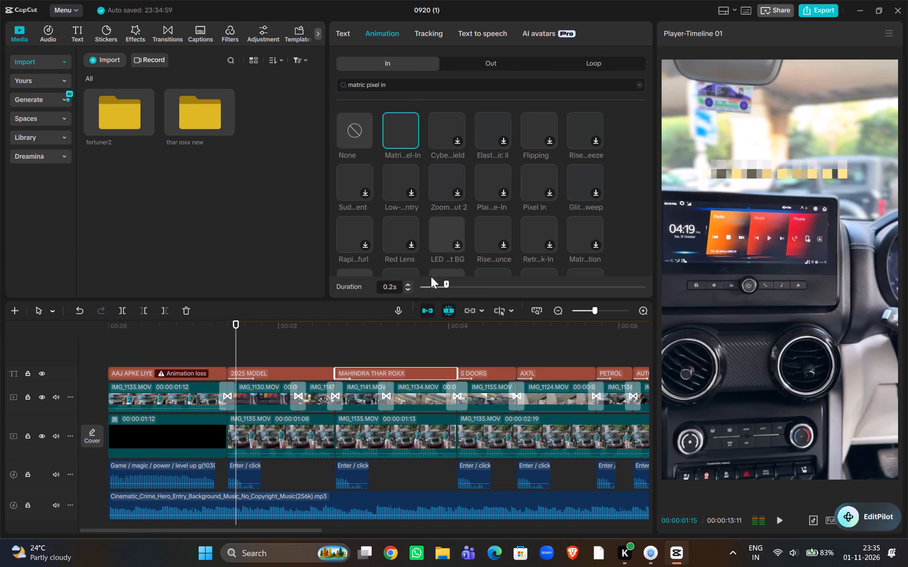
left_click(482, 293)
left_click(472, 289)
Set the In animation duration of the "5 DOORS" title to 0.3 s.
left_click(487, 372)
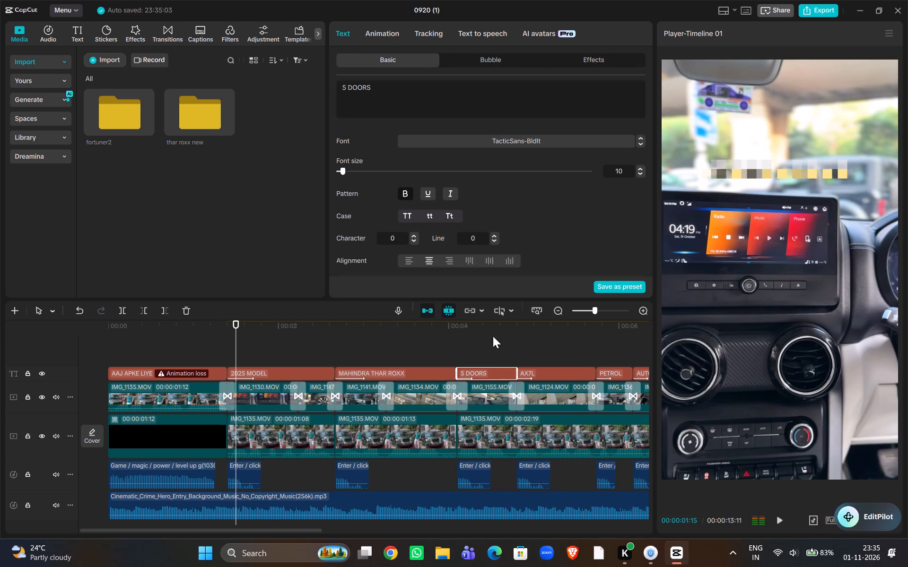
left_click(390, 33)
left_click(511, 289)
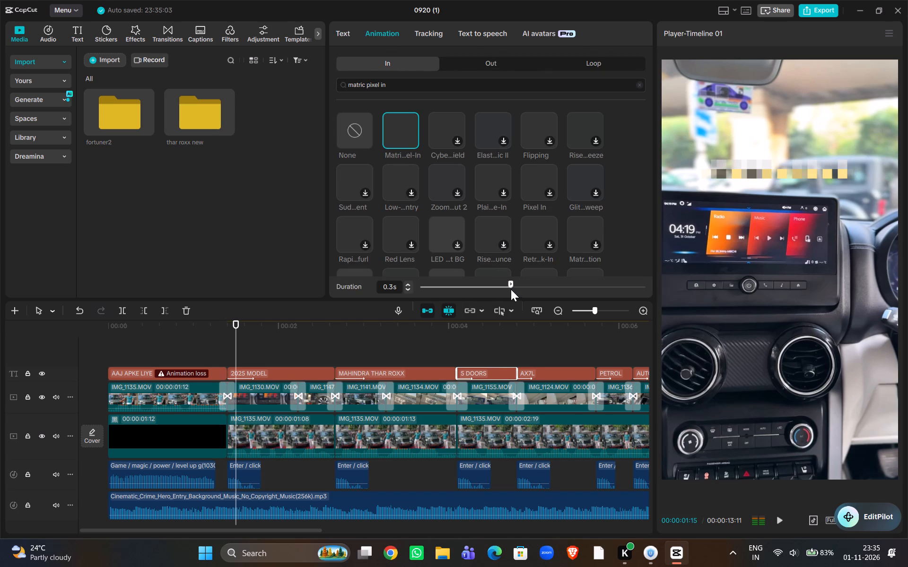
Set the In animation duration of the "AX7L" title to 0.3 s.
left_click(540, 376)
left_click(381, 32)
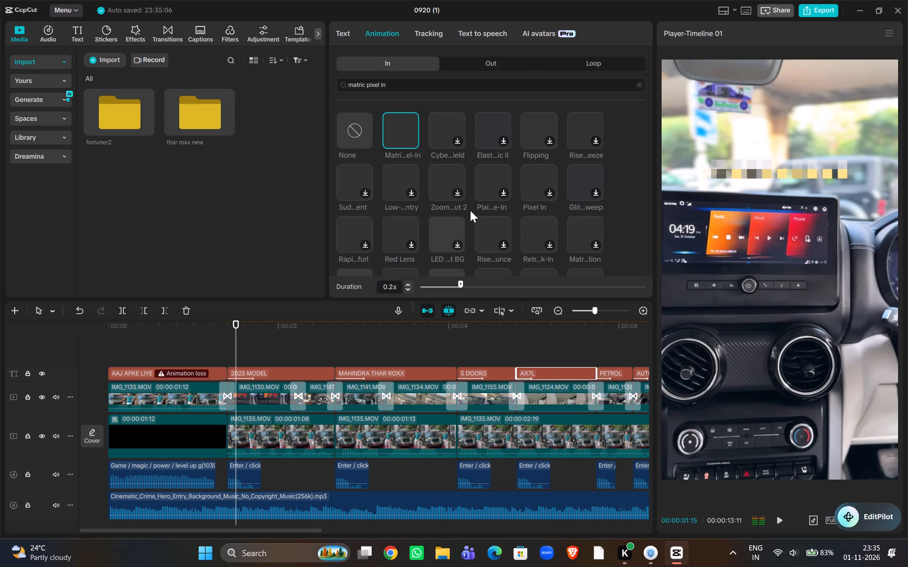
left_click(484, 284)
Set the In animation duration of the "ONLY 18,000 KM DRIVEN" title to 0.5 s.
scroll(501, 353, "down", 1)
scroll(501, 353, "left", 1)
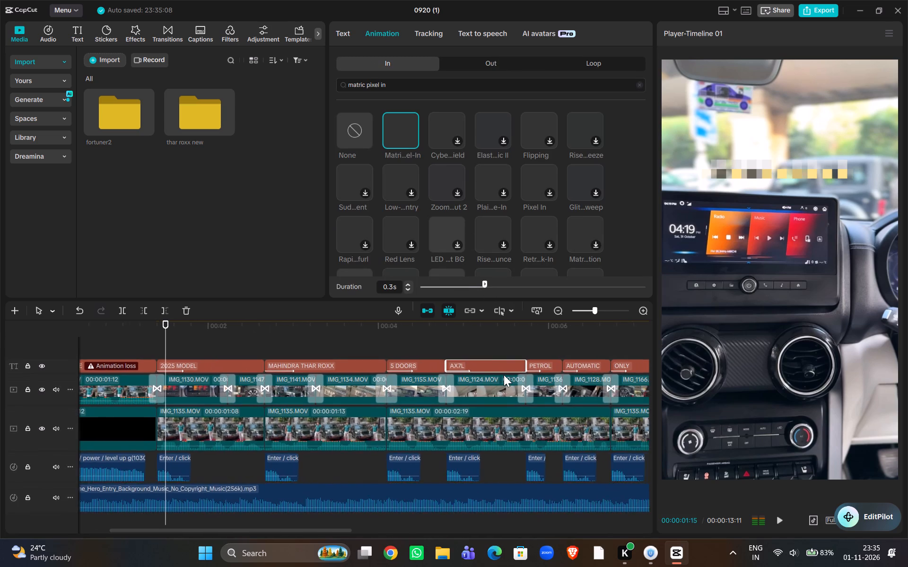
scroll(504, 375, "left", 1)
left_click(372, 361)
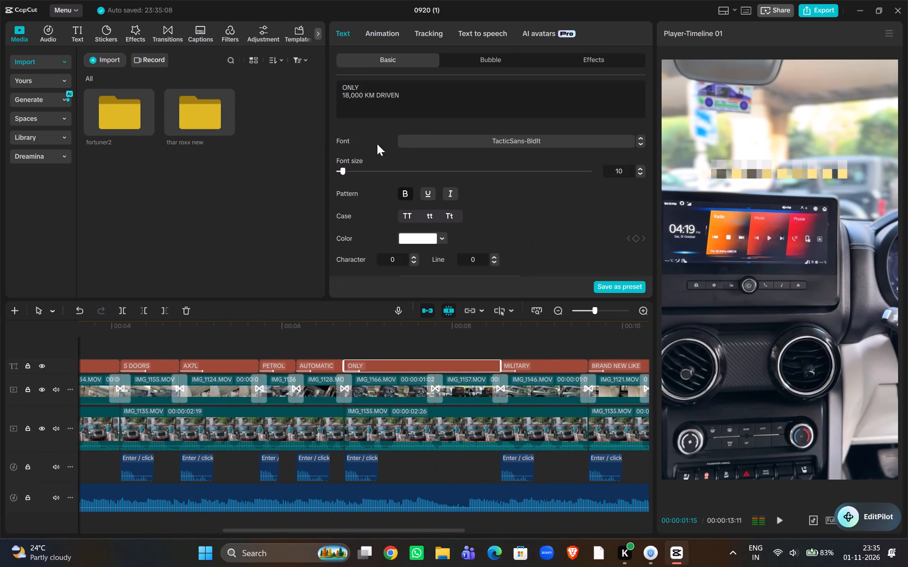
left_click(376, 36)
left_click(476, 290)
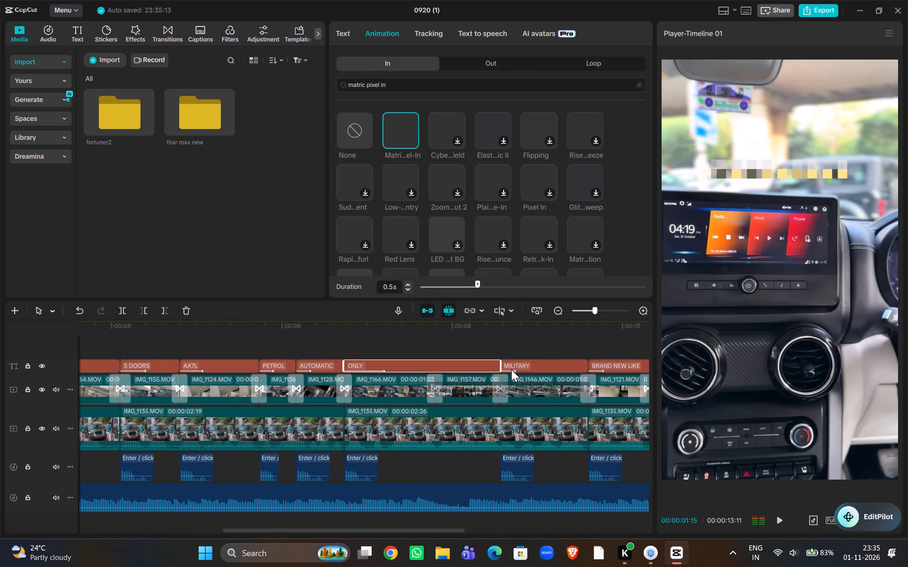
Set the In animation duration of the "MILITARY" title to 0.3 s.
left_click(541, 366)
left_click(384, 35)
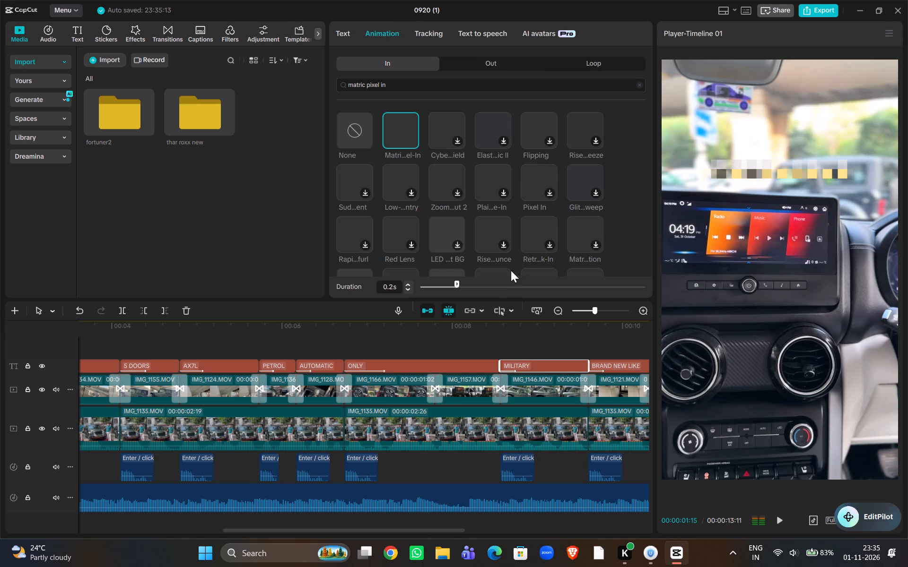
left_click(494, 283)
scroll(504, 327, "left", 2)
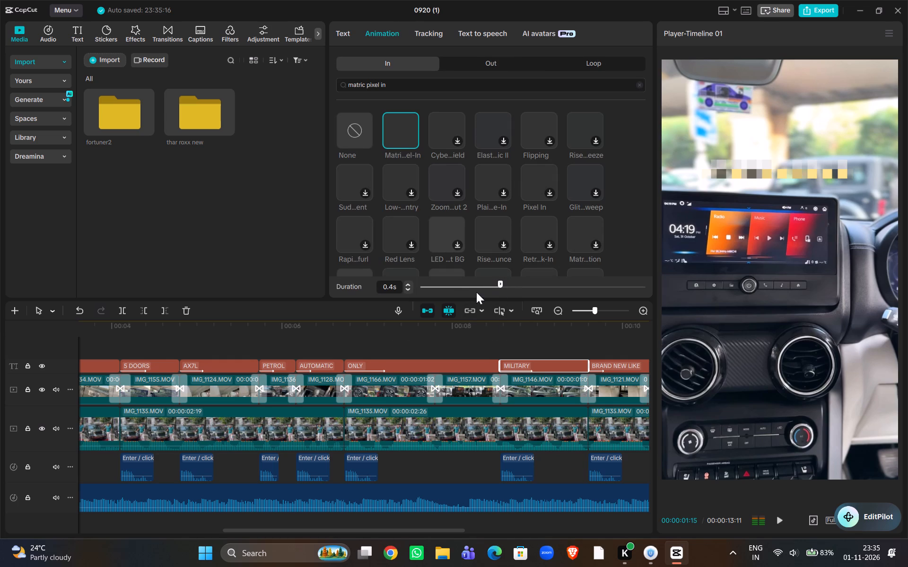
left_click(471, 283)
scroll(486, 387, "left", 1)
left_click(492, 284)
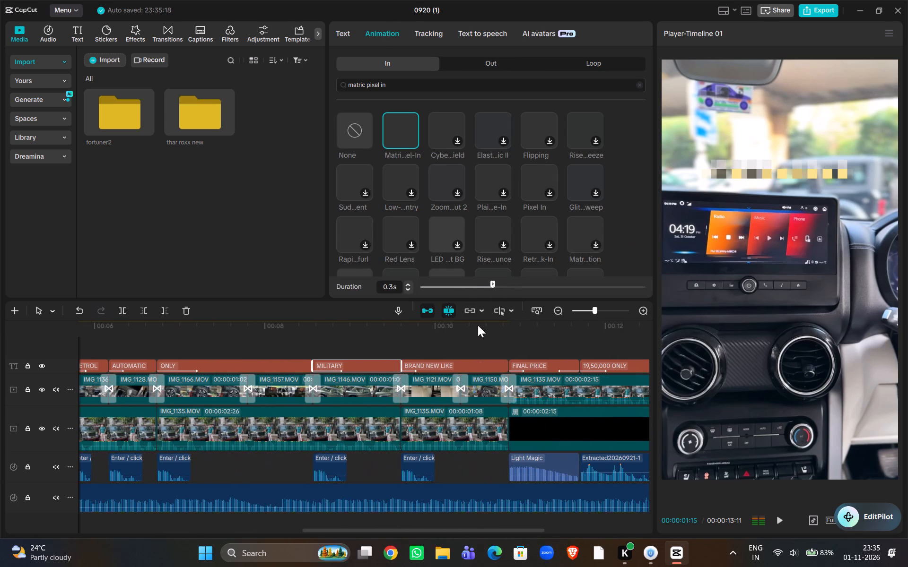
Set the In animation duration of the "BRAND NEW LIKE" title to 0.3 s.
left_click(440, 367)
left_click(388, 22)
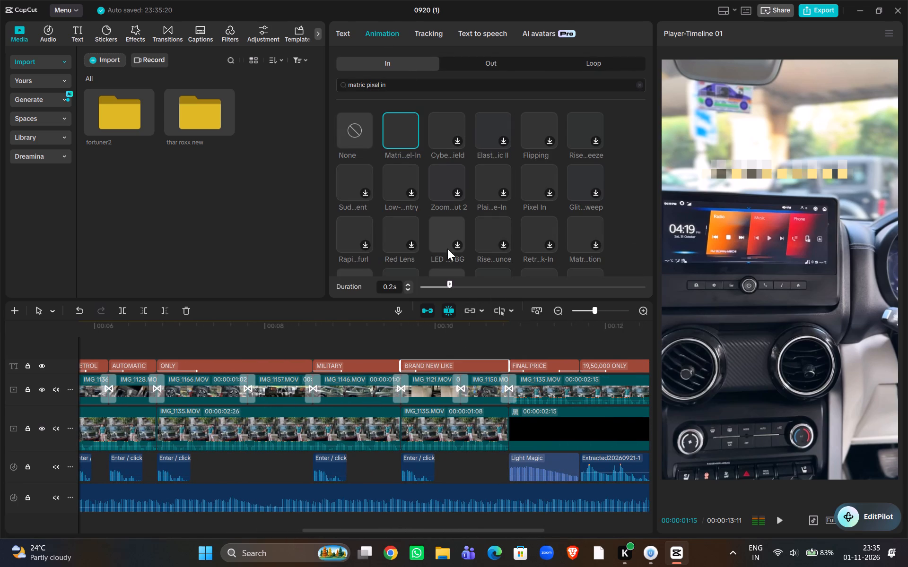
left_click(484, 287)
left_click(474, 280)
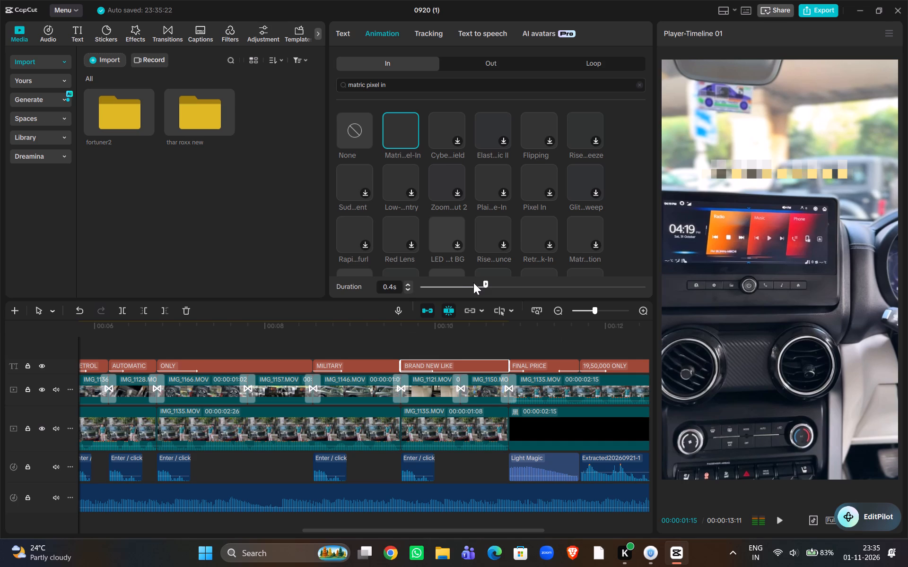
left_click(471, 283)
Search the In animations for "gradual reveal" for the opening "AAJ APKE LIYE LE KAR AAYE HAI" title.
scroll(570, 362, "right", 2)
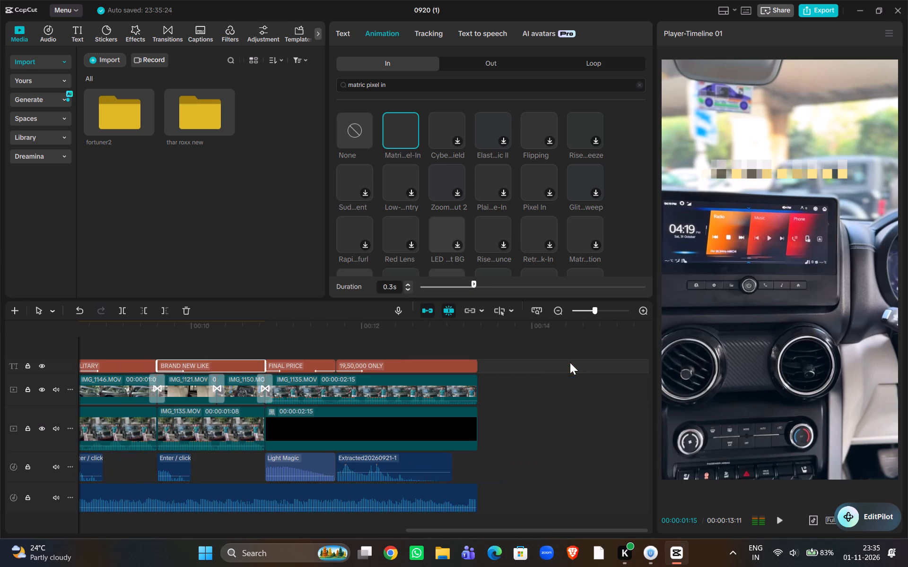
scroll(570, 362, "right", 7)
left_click(185, 333)
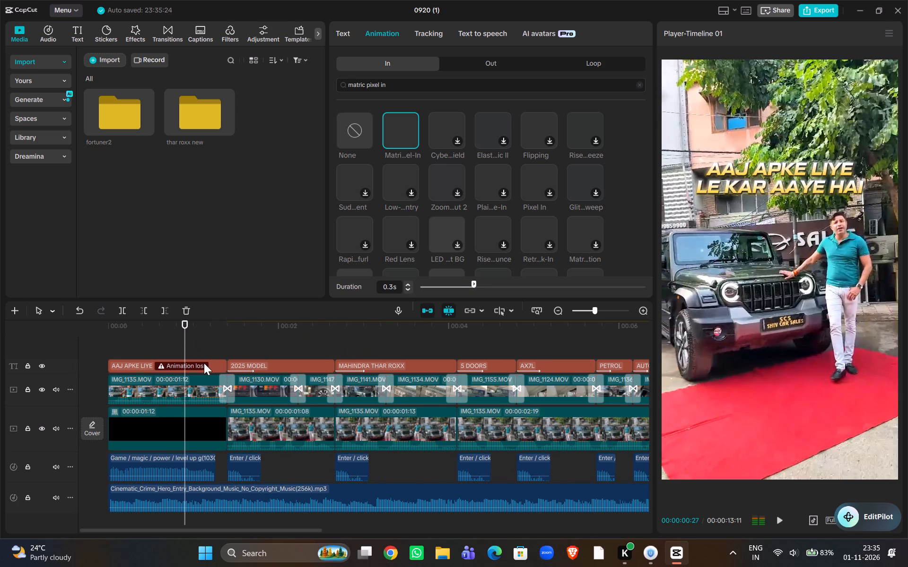
left_click(204, 363)
left_click(392, 30)
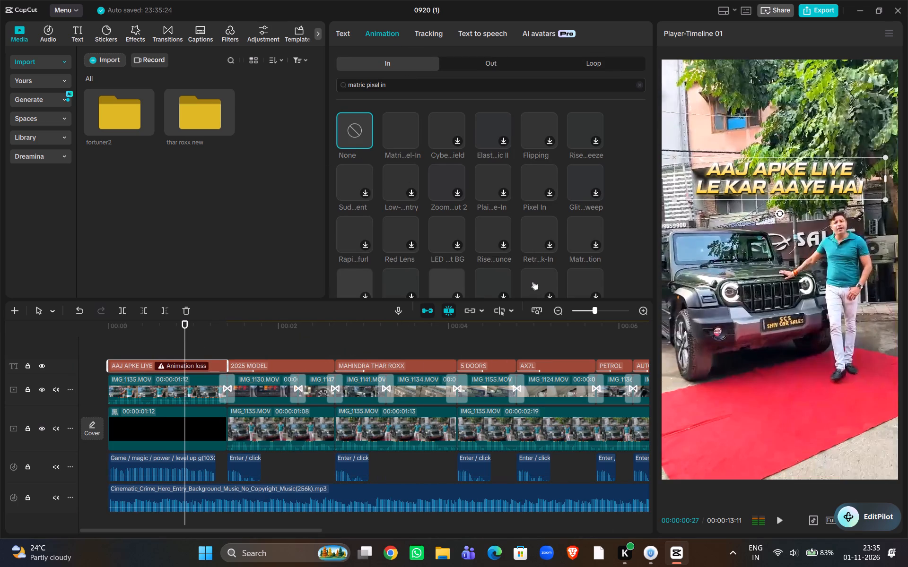
left_click(640, 83)
left_click(346, 112)
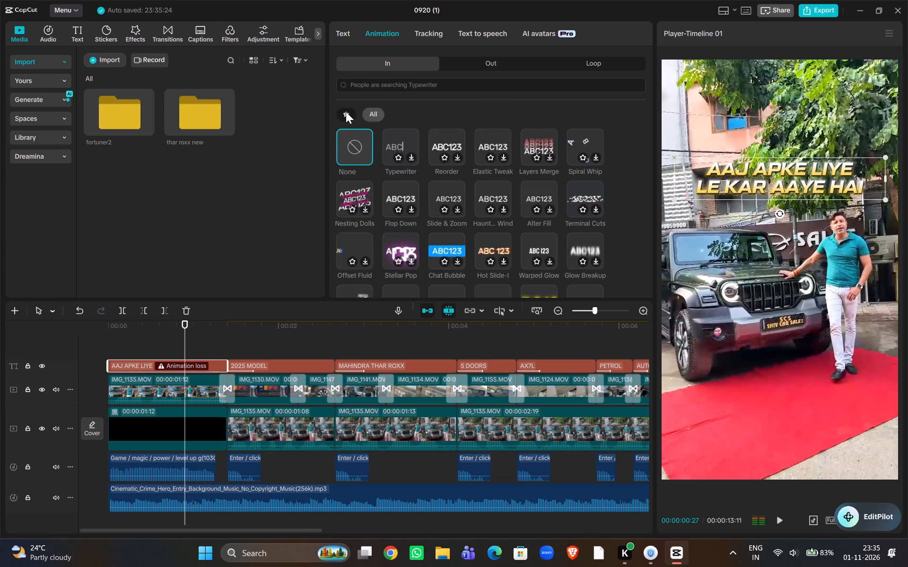
left_click(372, 109)
left_click(376, 87)
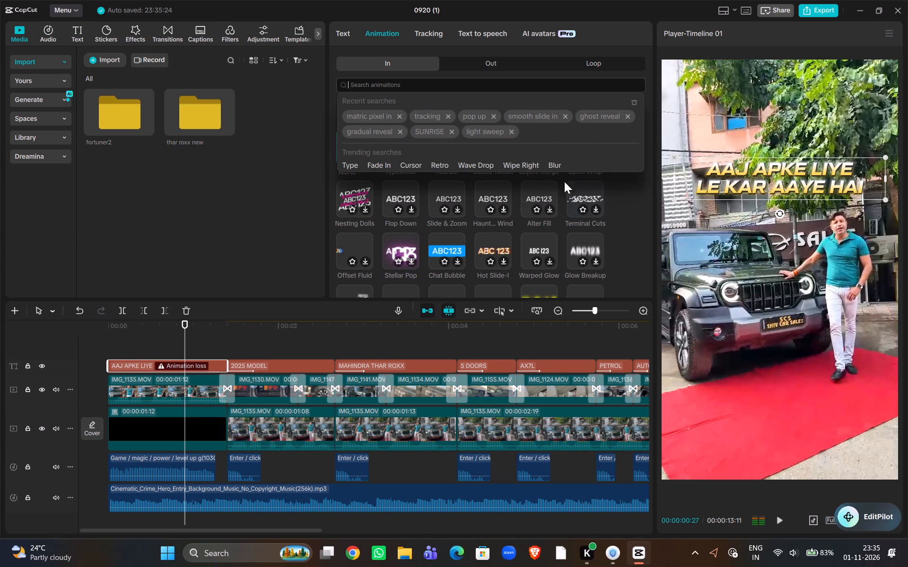
left_click(375, 128)
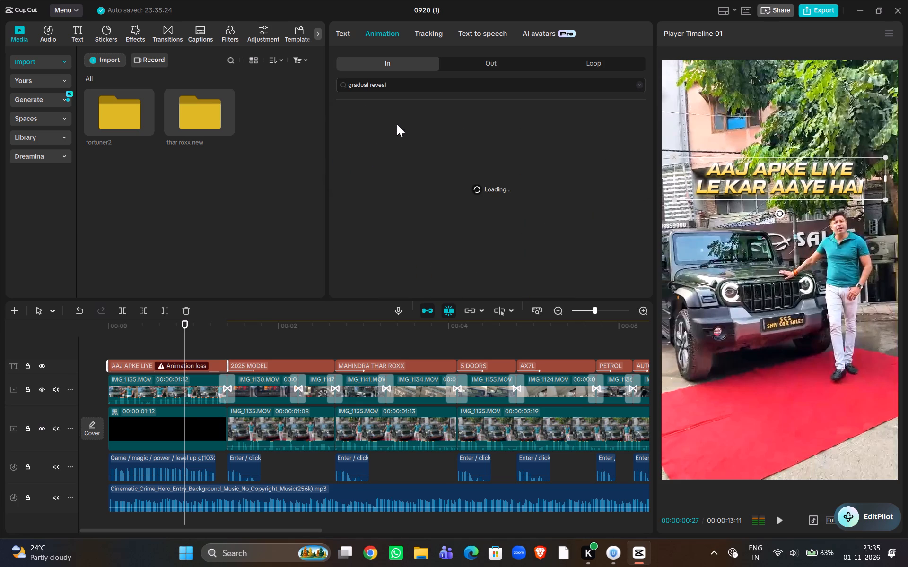
scroll(264, 438, "down", 5)
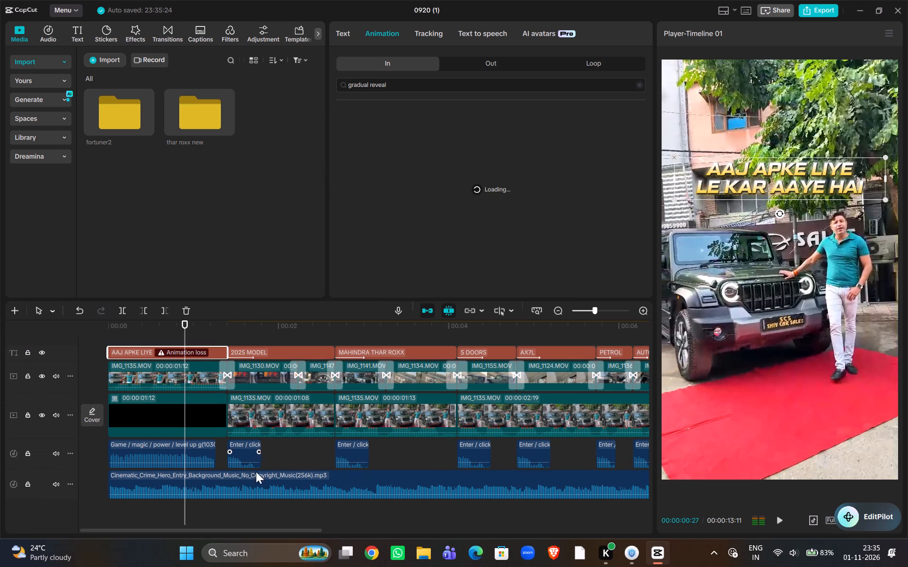
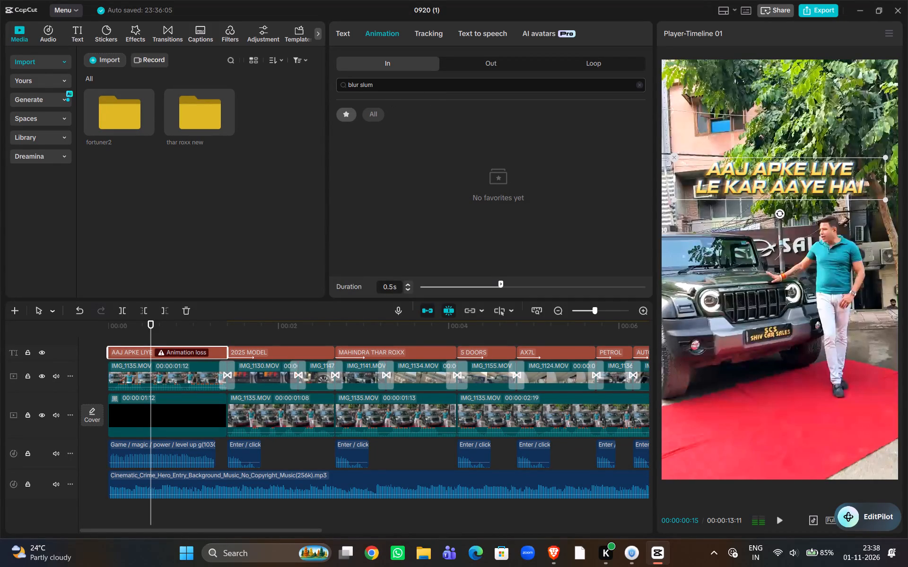
Search the In animations for "blur slum" for the opening "AAJ APKE LIYE LE KAR AAYE HAI" title.
key("Return")
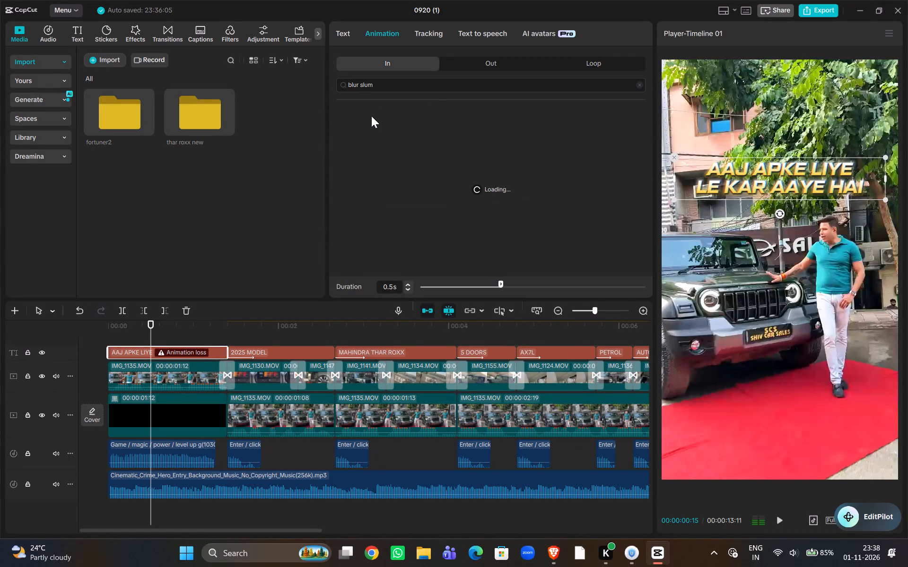
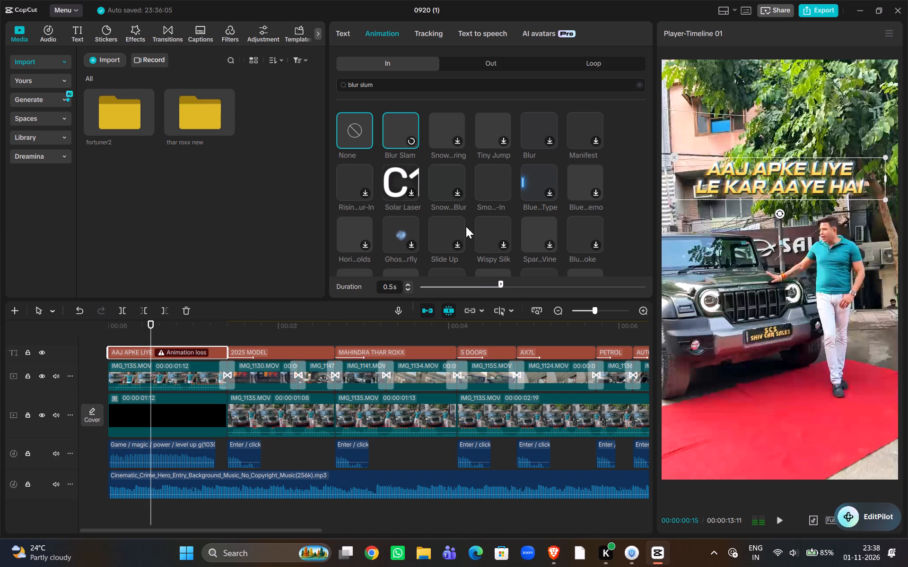
Set the In animation duration of the opening "AAJ APKE LIYE LE KAR AAYE HAI" title to 0.4 s.
left_click(477, 282)
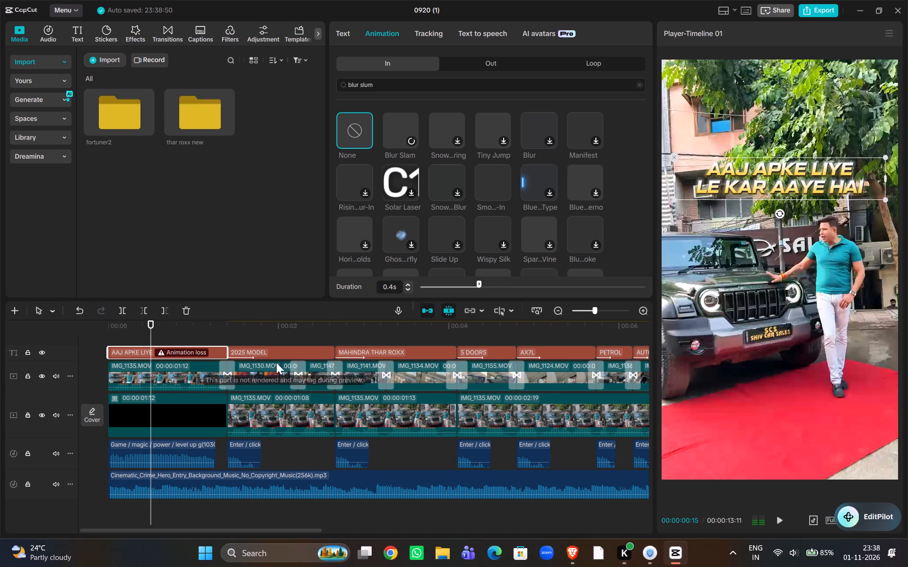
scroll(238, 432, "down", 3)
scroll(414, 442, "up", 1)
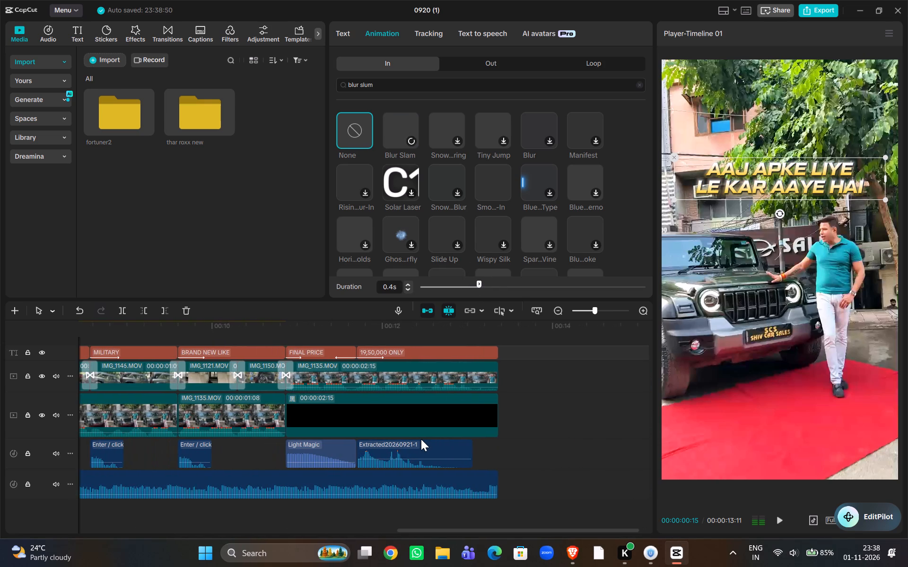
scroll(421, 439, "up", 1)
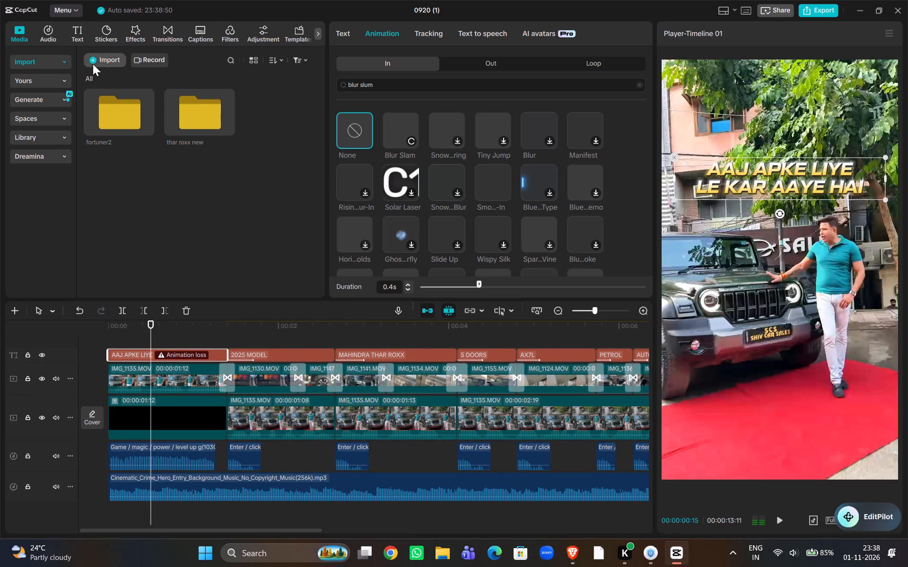
Start importing media into the project by opening the file browser for selecting a media resource.
left_click(93, 64)
left_click(125, 88)
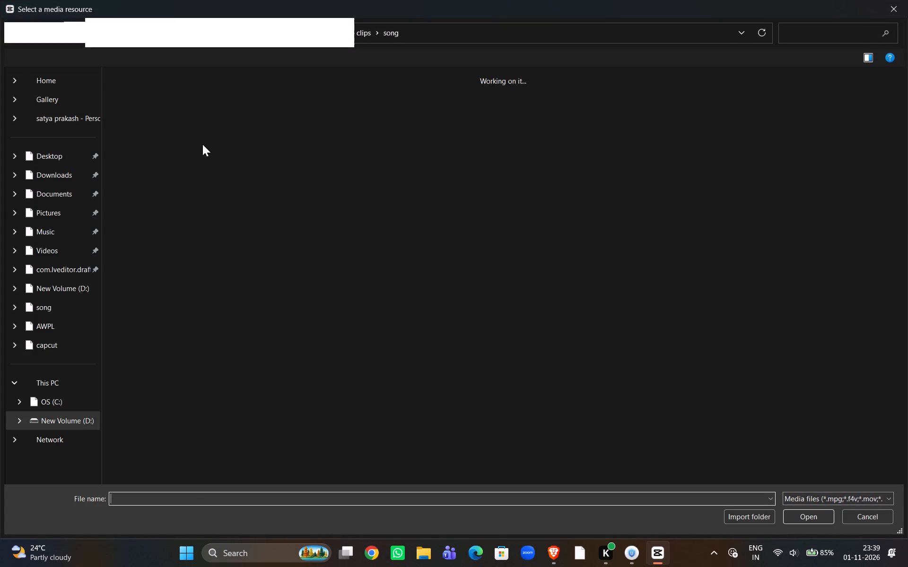
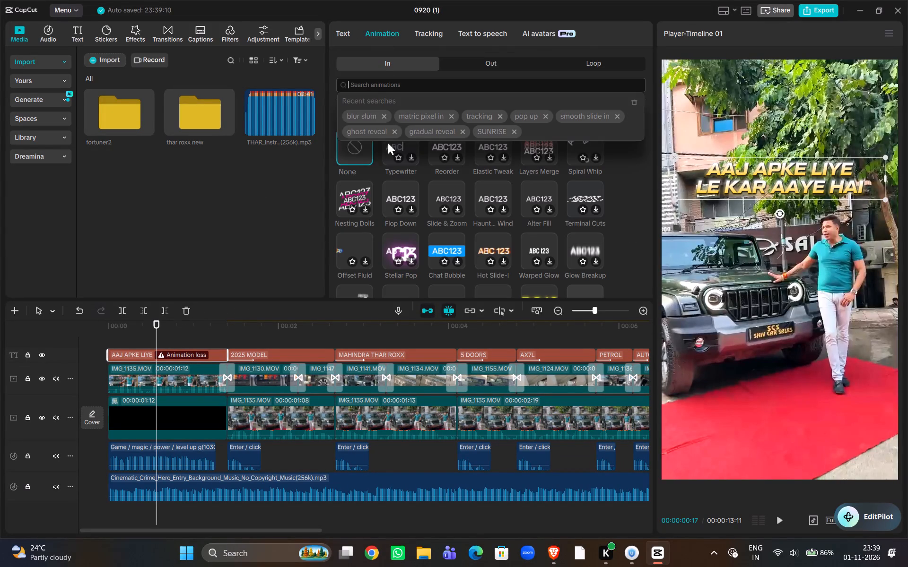
Search the In animations for blur slum for the opening "AAJ APKE LIYE LE KAR AAYE HAI" title.
left_click(363, 113)
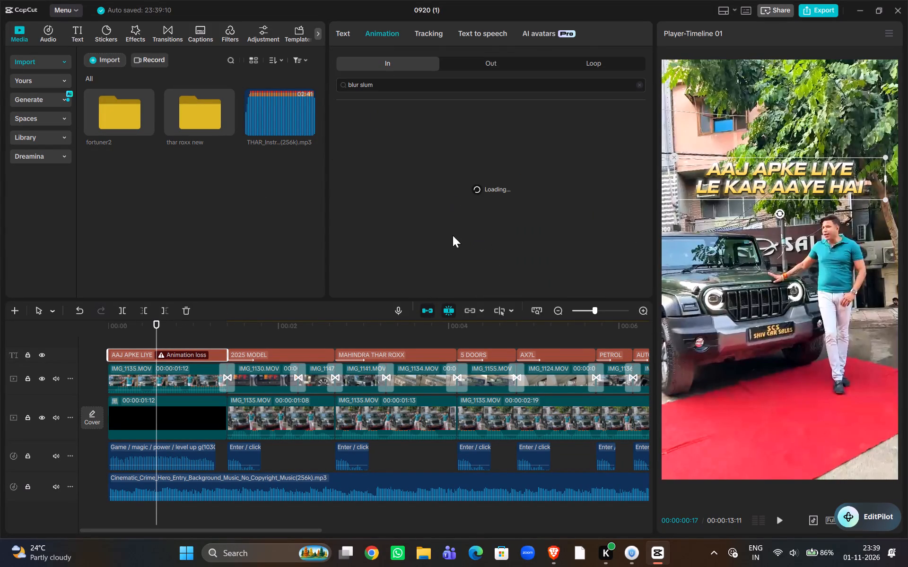
Replace the Cinematic_Crime_Hero_Entry background music on the timeline with the imported THAR_Instrumental_song, starting at the beginning.
scroll(270, 457, "down", 3)
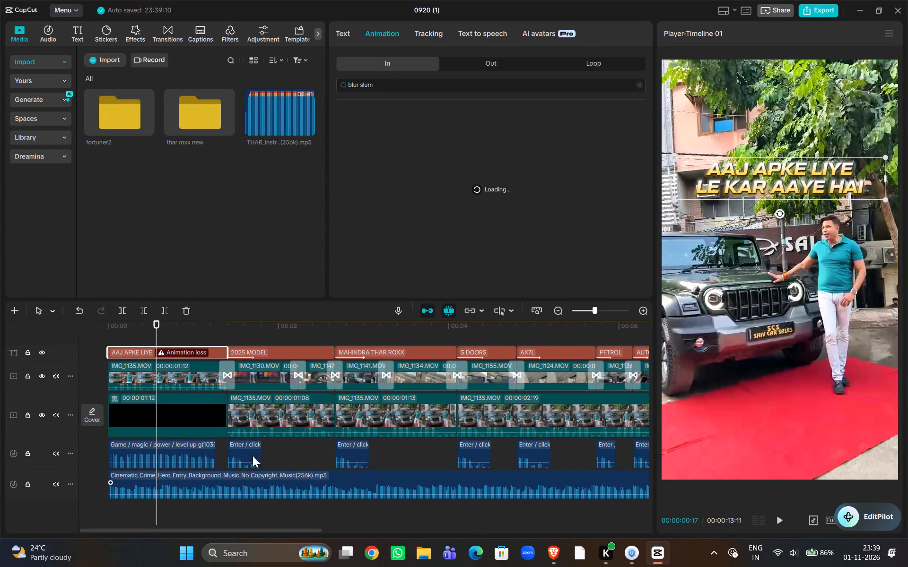
left_click_drag(278, 103, 22, 484)
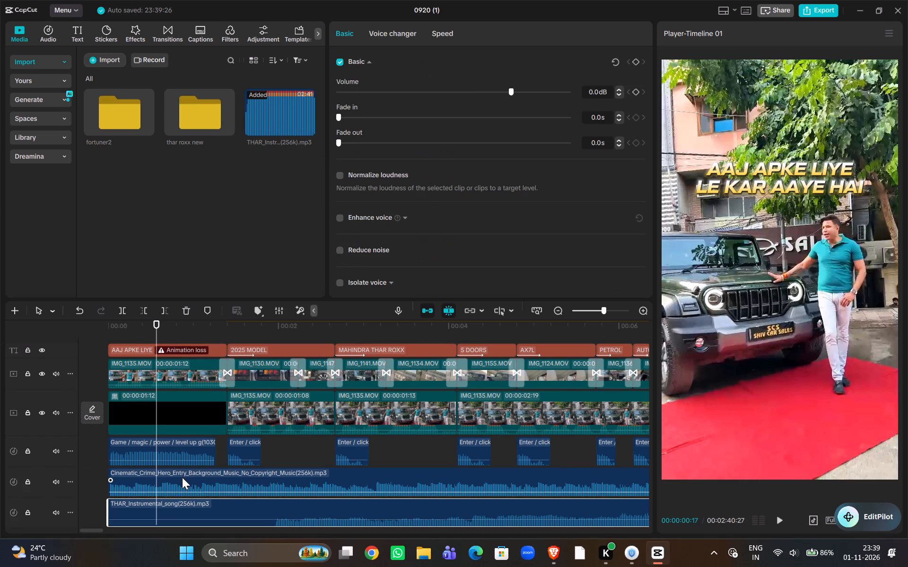
left_click(182, 477)
key("BackSpace")
left_click(191, 478)
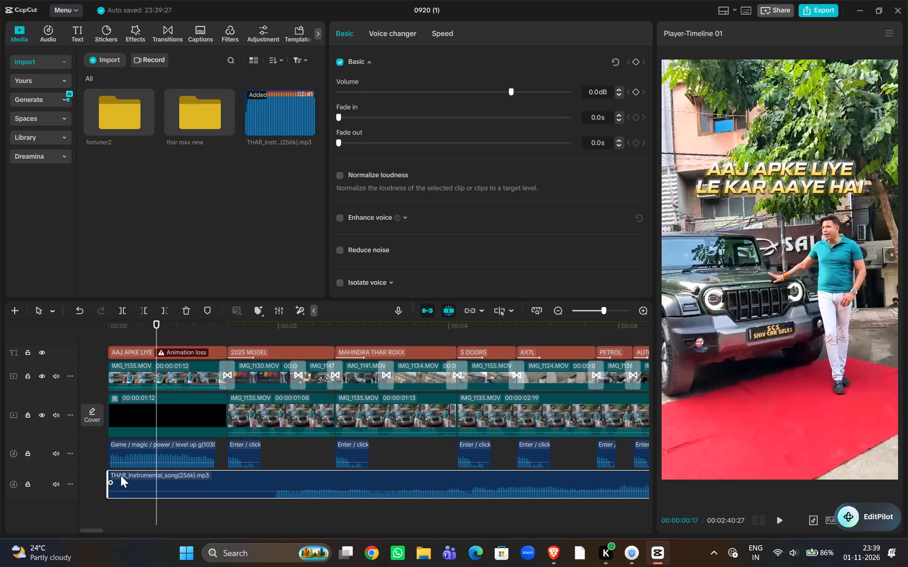
Trim about 1.8 s off the start of THAR_Instrumental_song and move the clip back to the timeline's beginning.
left_click_drag(107, 472, 262, 473)
left_click_drag(318, 477, 218, 483)
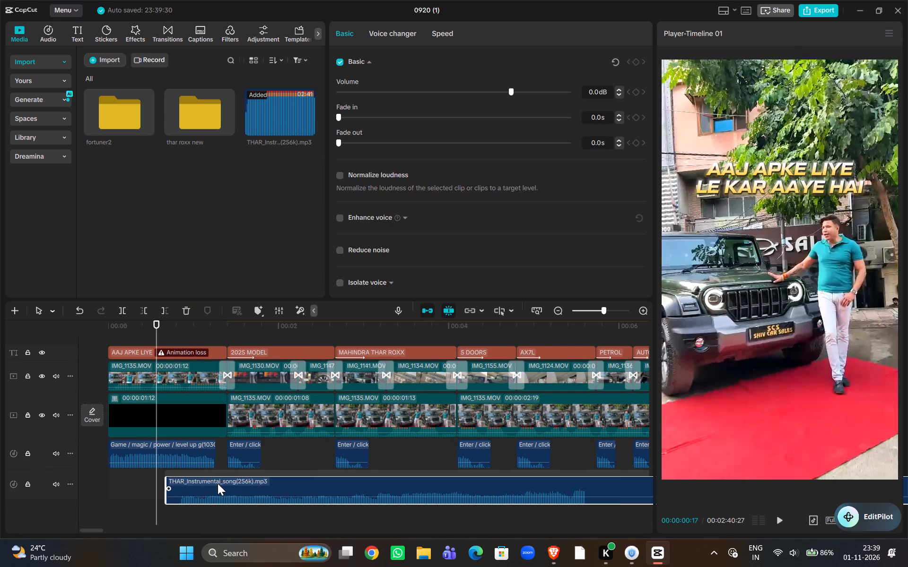
left_click_drag(218, 483, 162, 480)
Listen to THAR_Instrumental_song at successive points up to about 01:27 to look for a suitable section for the video.
key("space")
double_click(462, 515)
left_click_drag(462, 515, 610, 520)
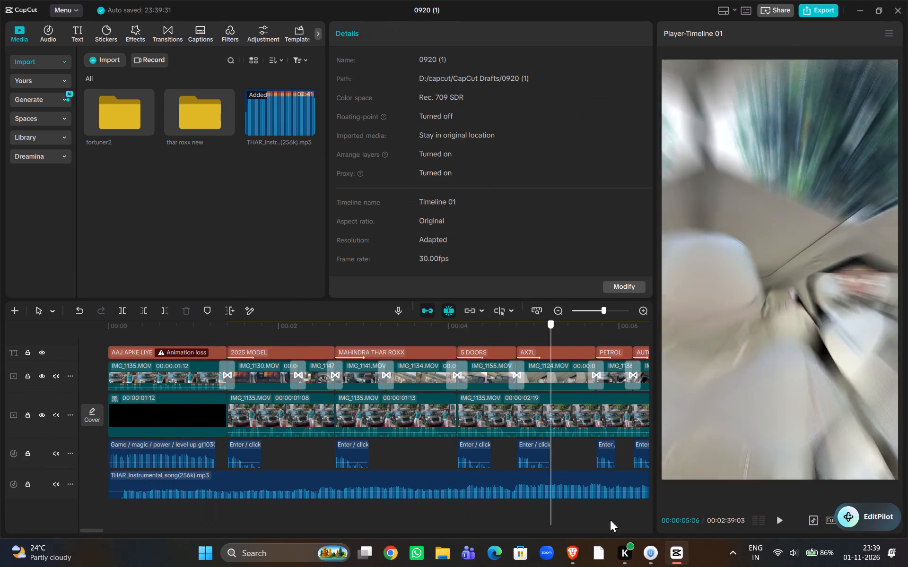
left_click_drag(610, 520, 672, 520)
key("space")
left_click(571, 515)
key("space")
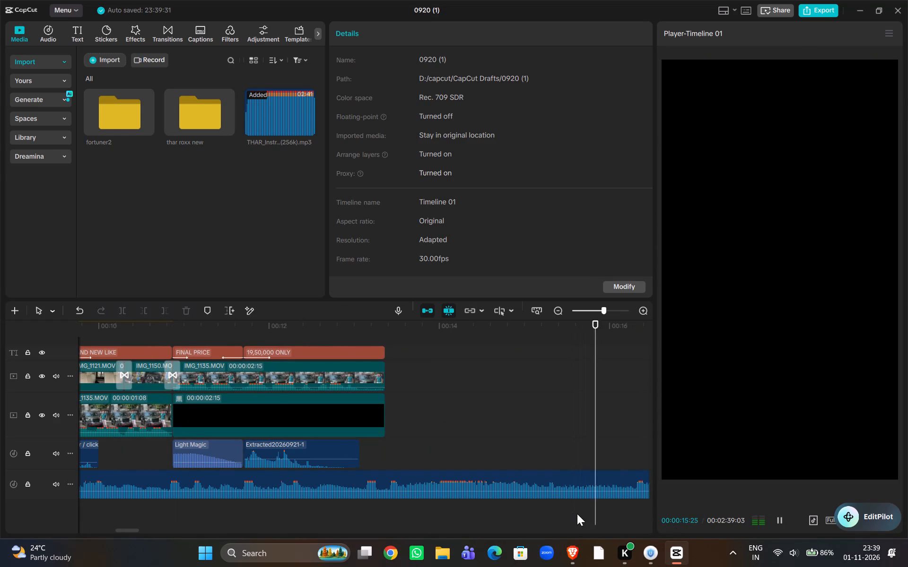
scroll(586, 513, "left", 2)
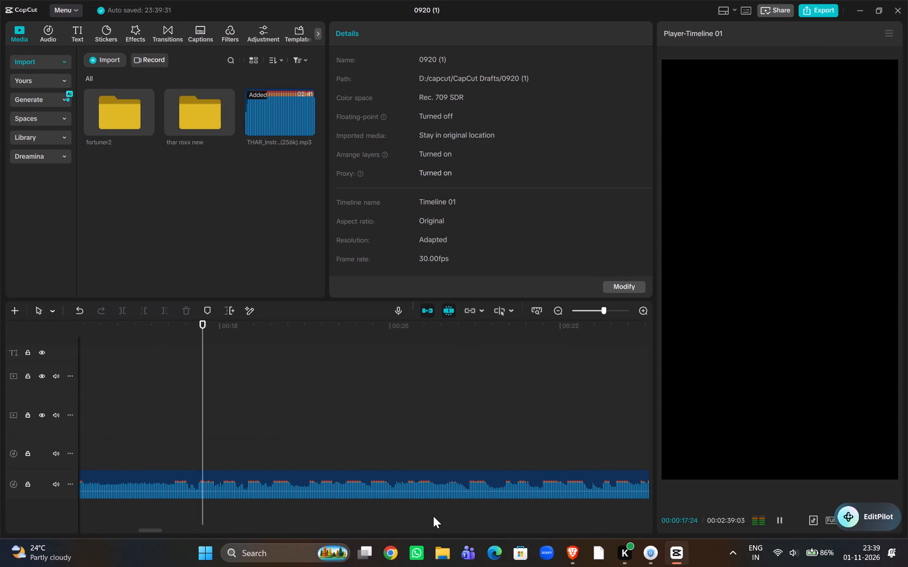
left_click(201, 518)
left_click_drag(201, 518, 192, 520)
key("space")
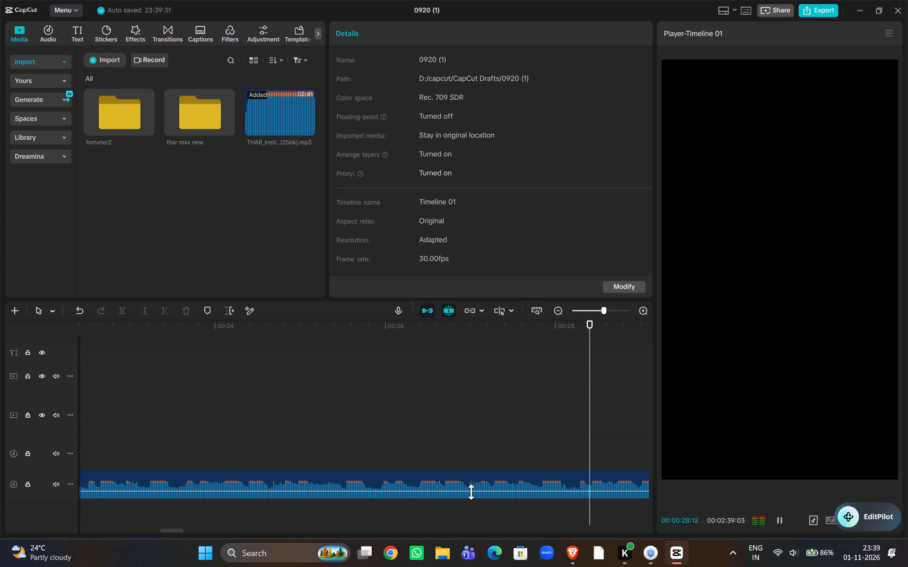
left_click(505, 401)
left_click_drag(505, 401, 628, 400)
key("space")
left_click(607, 412)
key("space")
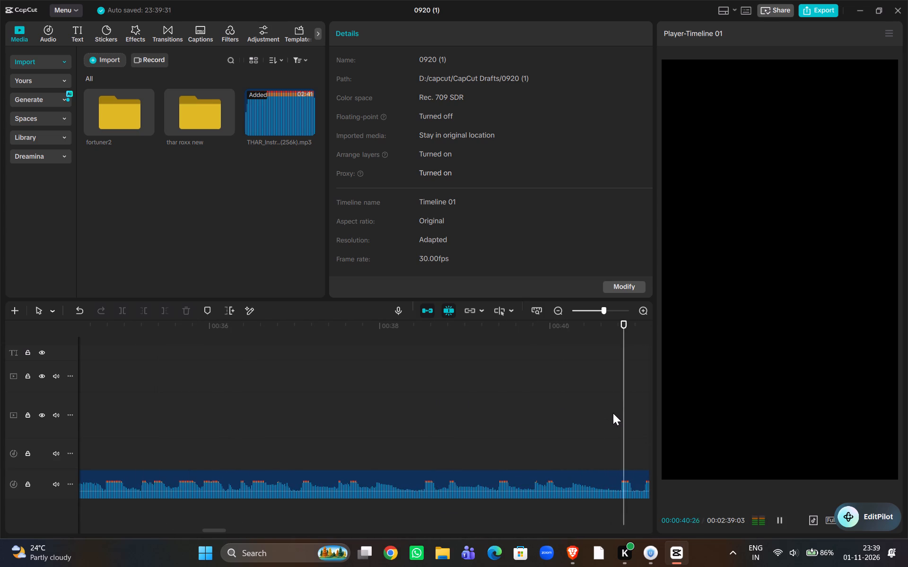
scroll(619, 413, "left", 1)
left_click(614, 414)
key("space")
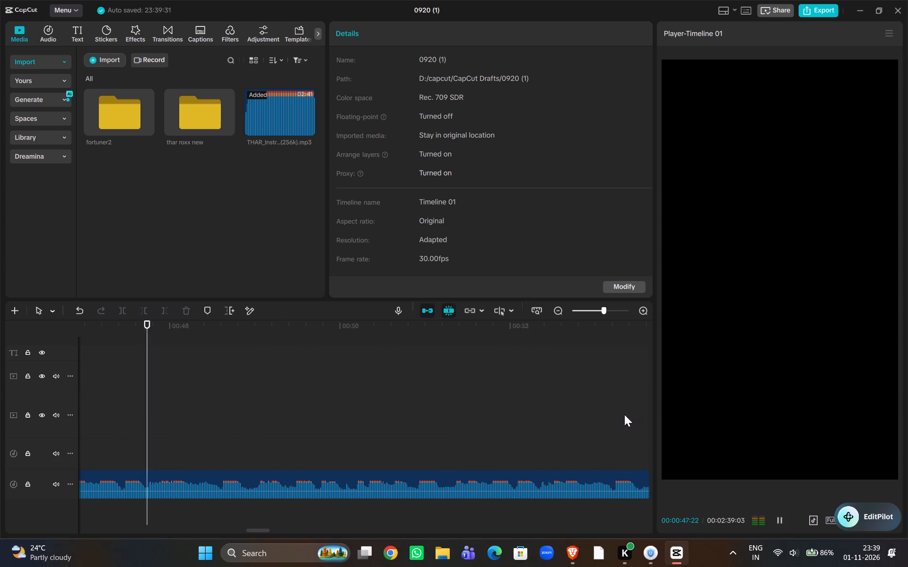
left_click(625, 414)
key("space")
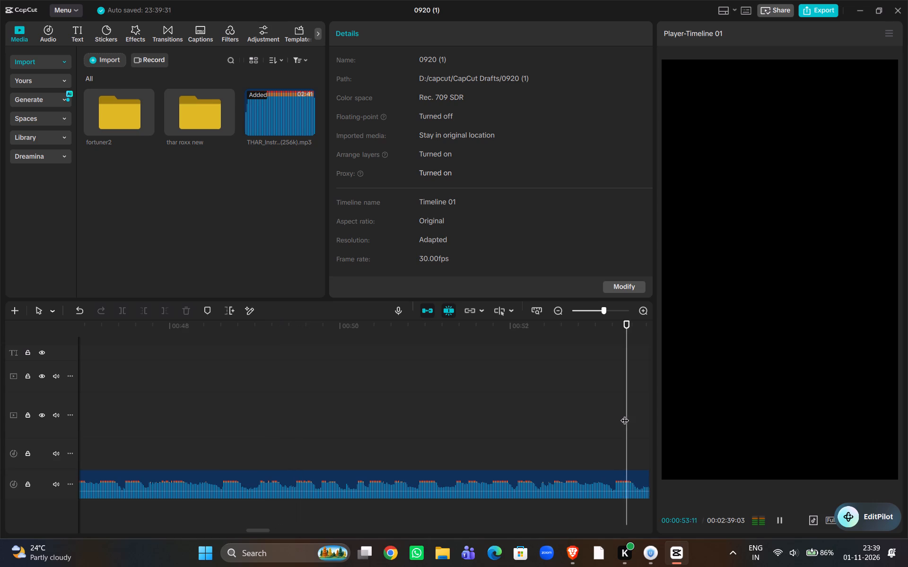
scroll(626, 414, "left", 2)
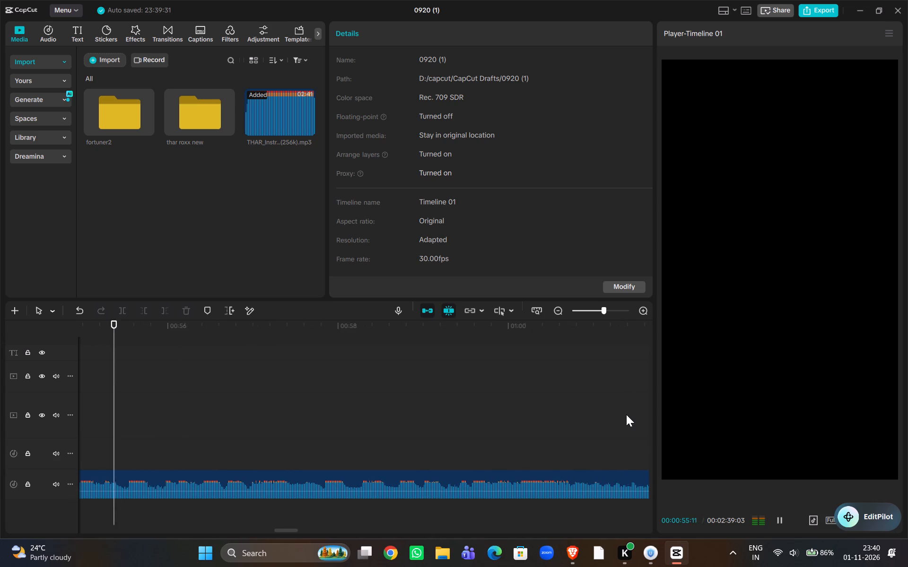
left_click(626, 414)
key("space")
scroll(626, 414, "down", 1, "ctrl")
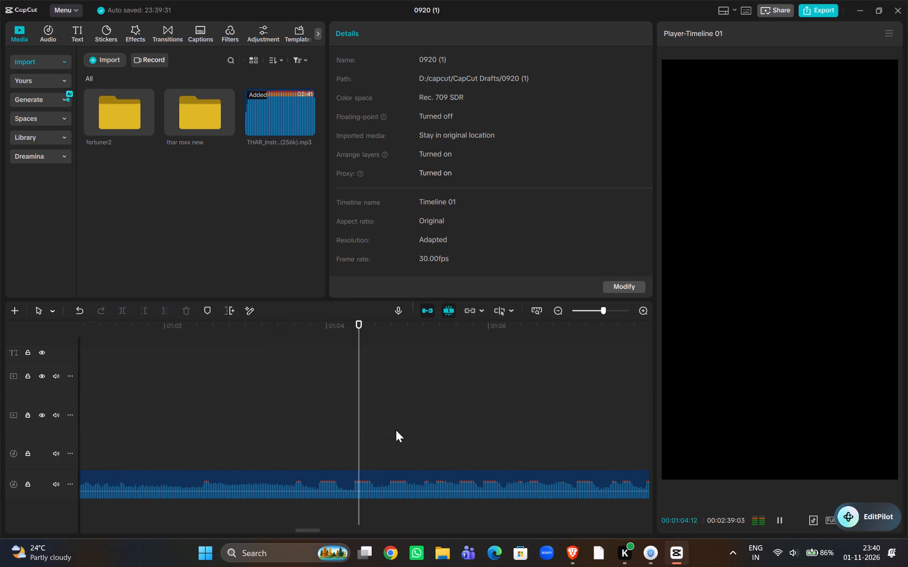
scroll(632, 430, "left", 2)
left_click(632, 430)
scroll(633, 430, "left", 2)
key("space")
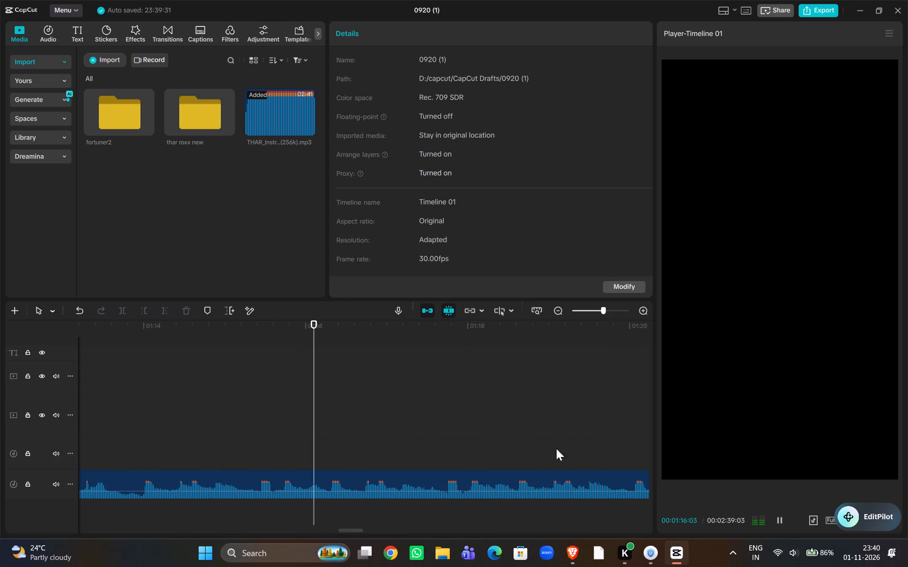
left_click(632, 422)
key("space")
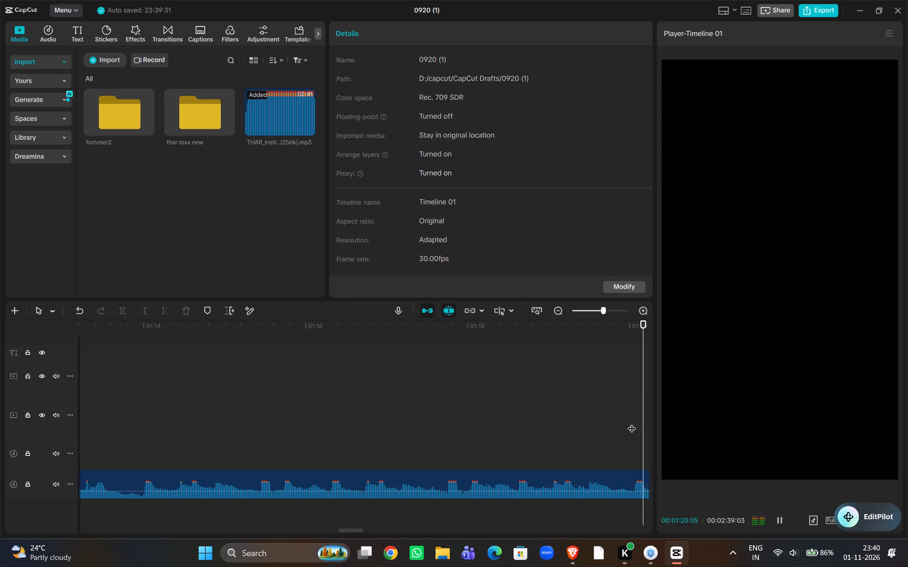
left_click(632, 422)
key("space")
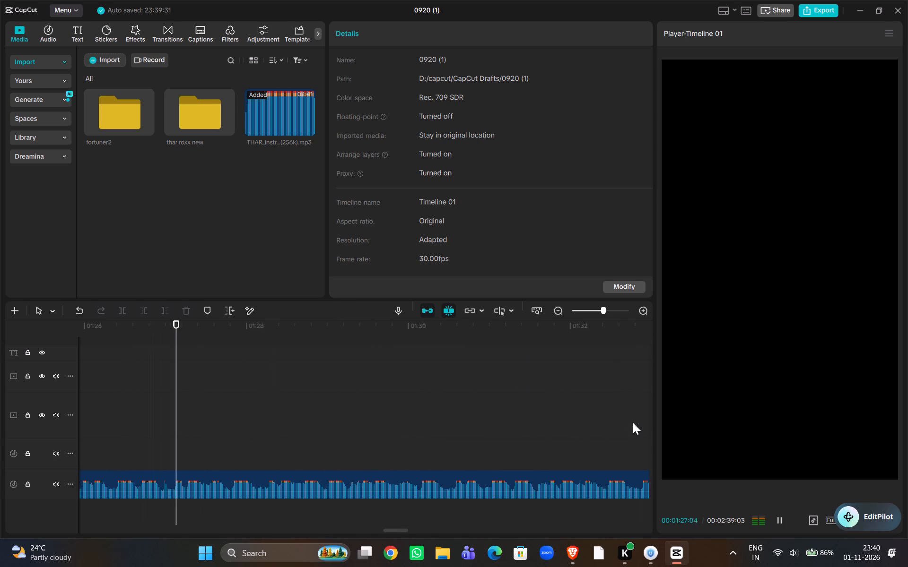
Go back in THAR_Instrumental_song and replay it from about 01:21 to locate the exact start of the section.
left_click(283, 428)
left_click_drag(283, 428, 99, 423)
left_click_drag(79, 423, 67, 423)
left_click_drag(59, 423, 47, 427)
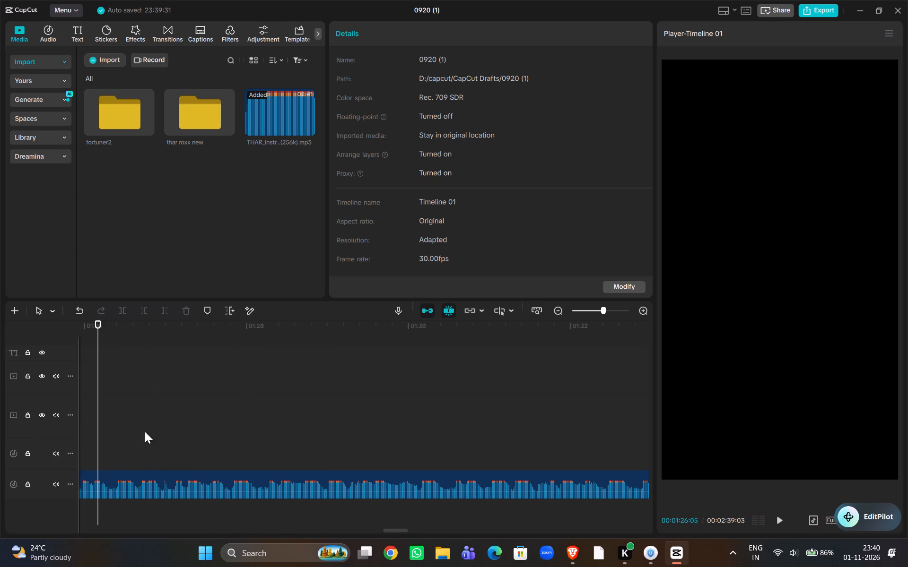
scroll(177, 433, "right", 1)
left_click(345, 451)
left_click_drag(345, 451, 98, 446)
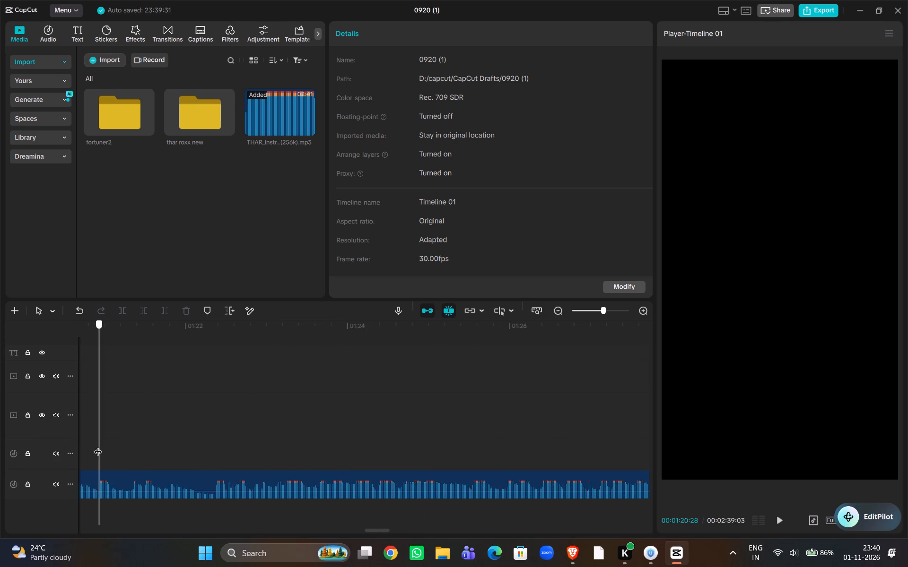
key("space")
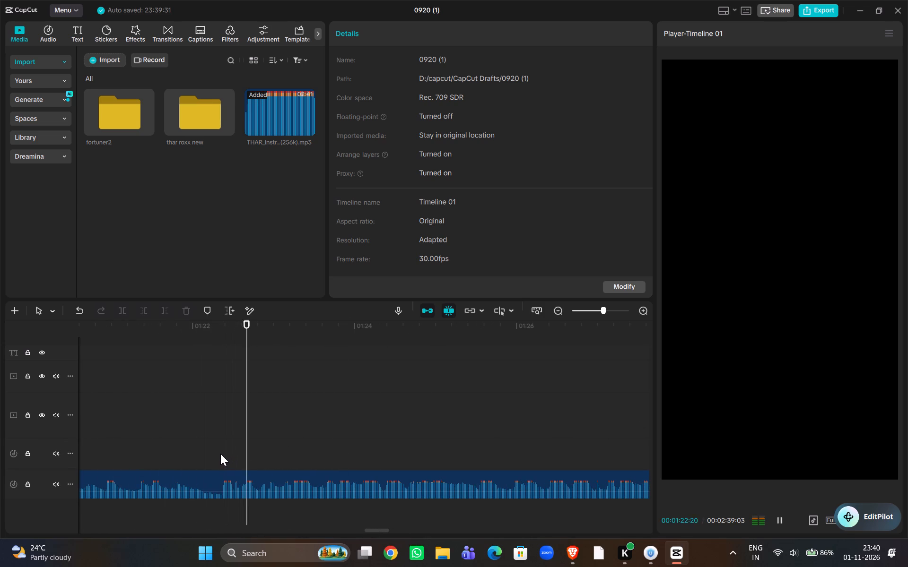
Split THAR_Instrumental_song at 00:01:22:10 and delete the part before the cut.
left_click(220, 452)
left_click(235, 497)
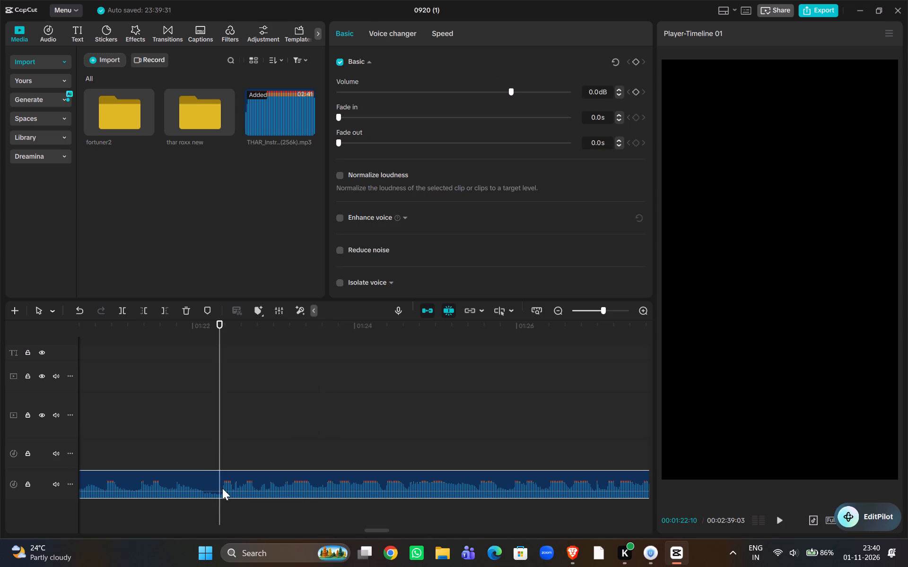
key("ctrl+b")
left_click(192, 489)
key("BackSpace")
Move the remaining THAR_Instrumental_song clip to the start of the timeline.
left_click_drag(448, 485, 437, 484)
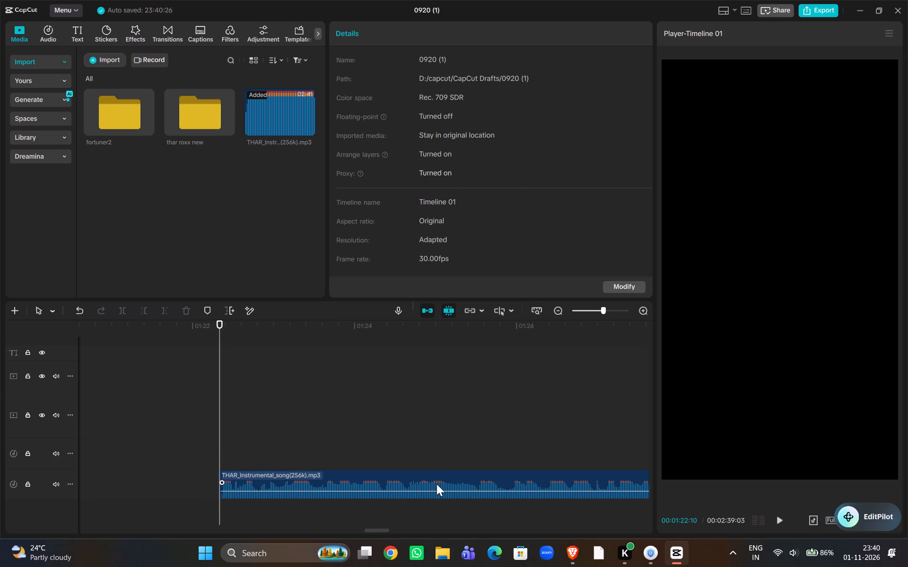
left_click_drag(437, 484, 242, 506)
scroll(437, 484, "right", 13)
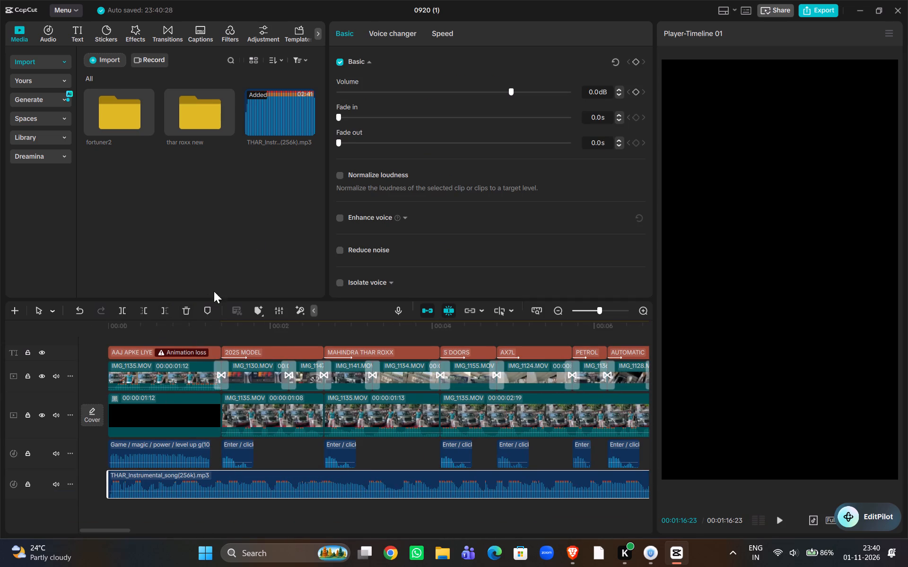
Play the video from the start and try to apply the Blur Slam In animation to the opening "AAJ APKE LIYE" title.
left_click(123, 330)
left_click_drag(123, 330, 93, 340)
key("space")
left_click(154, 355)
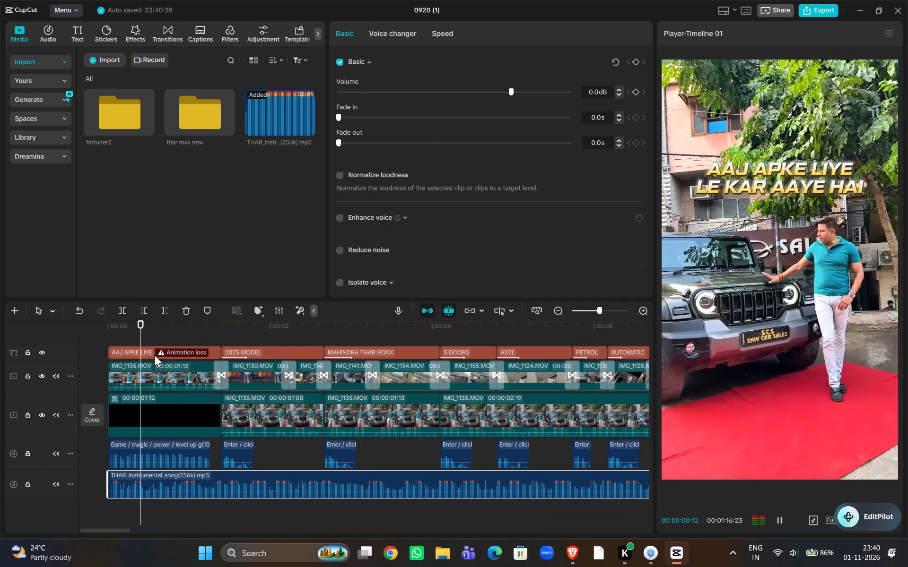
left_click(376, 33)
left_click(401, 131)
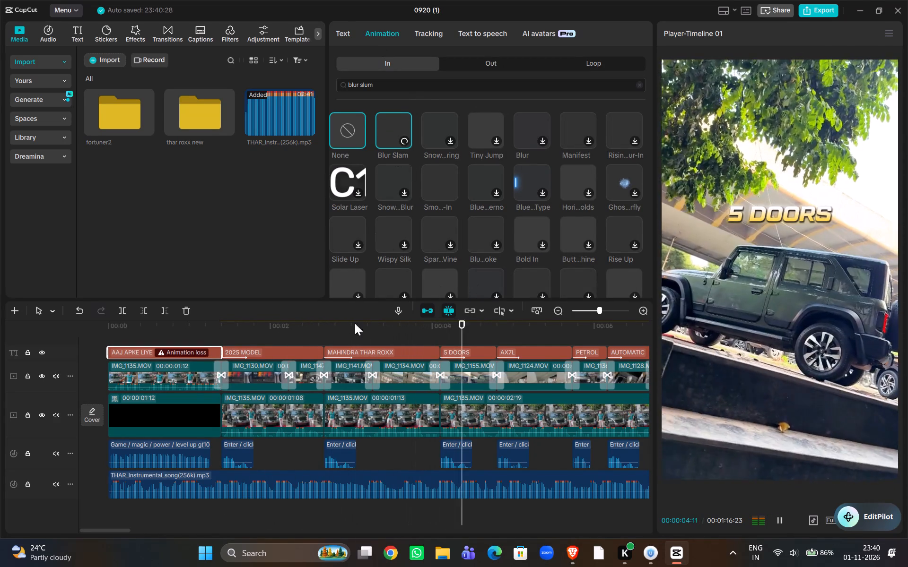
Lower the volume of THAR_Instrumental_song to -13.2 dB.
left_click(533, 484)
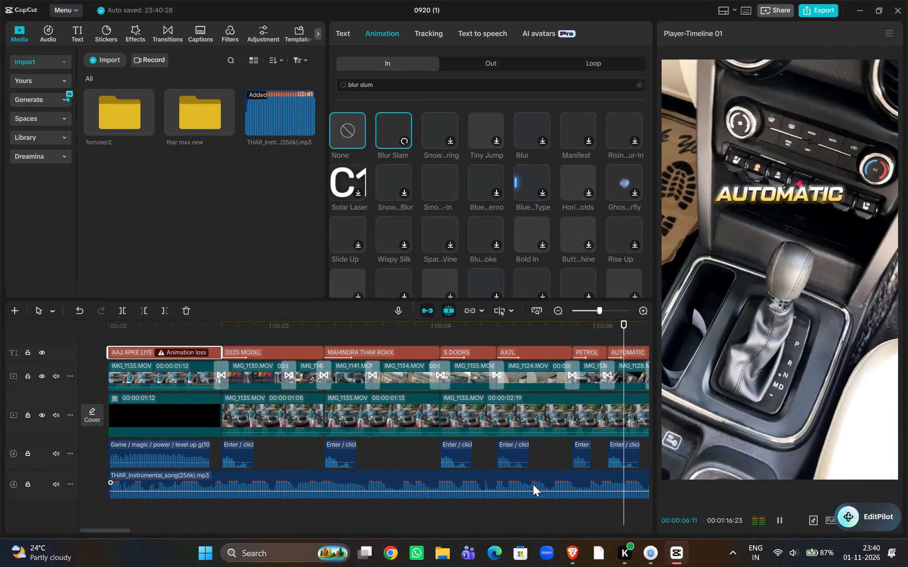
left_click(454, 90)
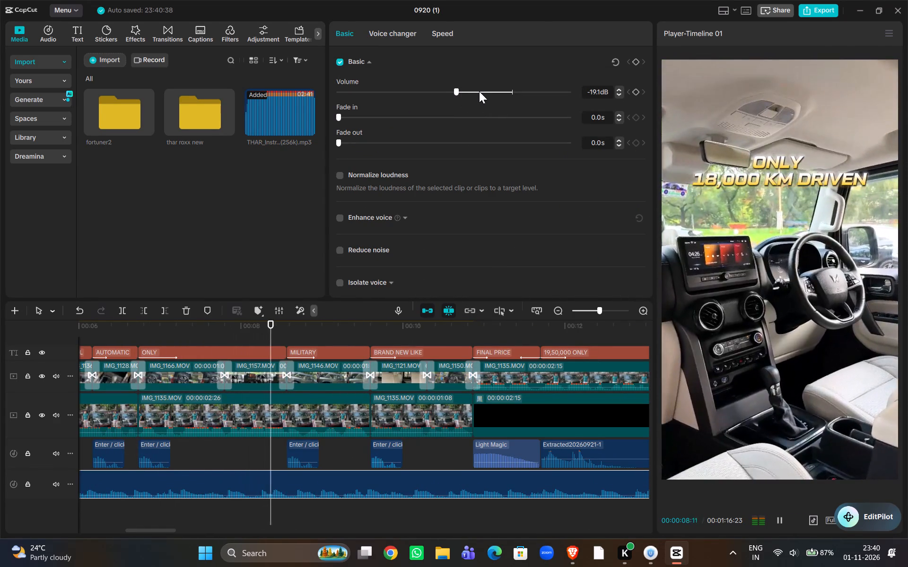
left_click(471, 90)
Split THAR_Instrumental_song at the end of the video, 00:00:13:11, and delete the excess music after it.
scroll(553, 433, "left", 1)
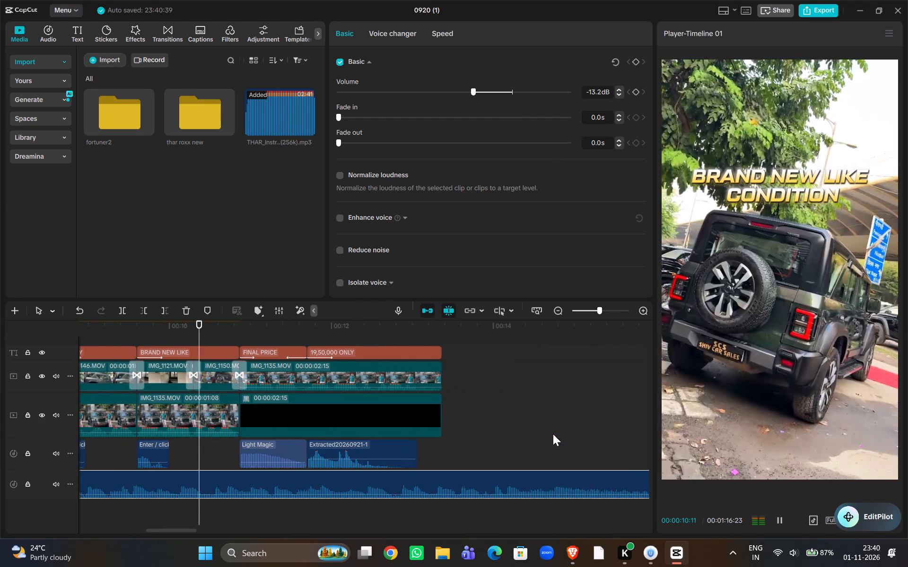
scroll(553, 434, "left", 1)
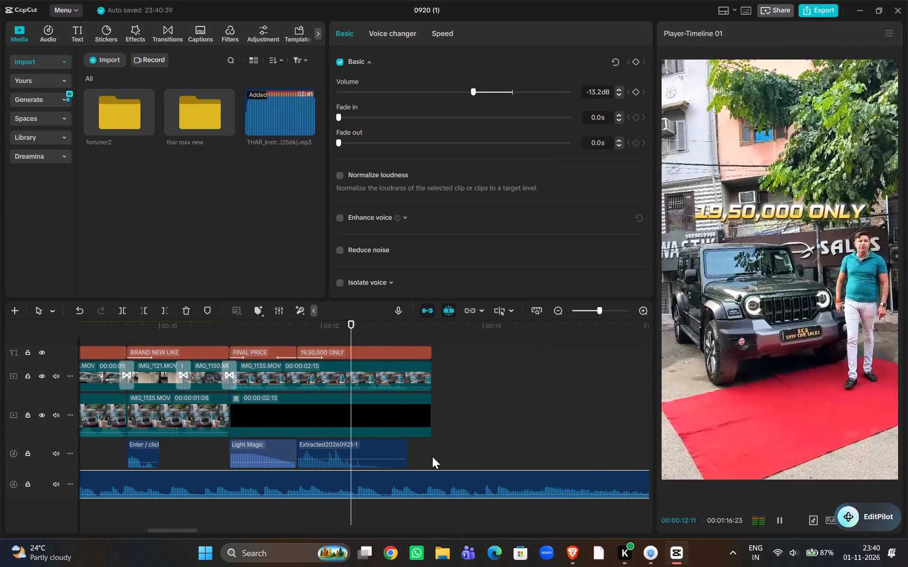
left_click(432, 456)
left_click(441, 482)
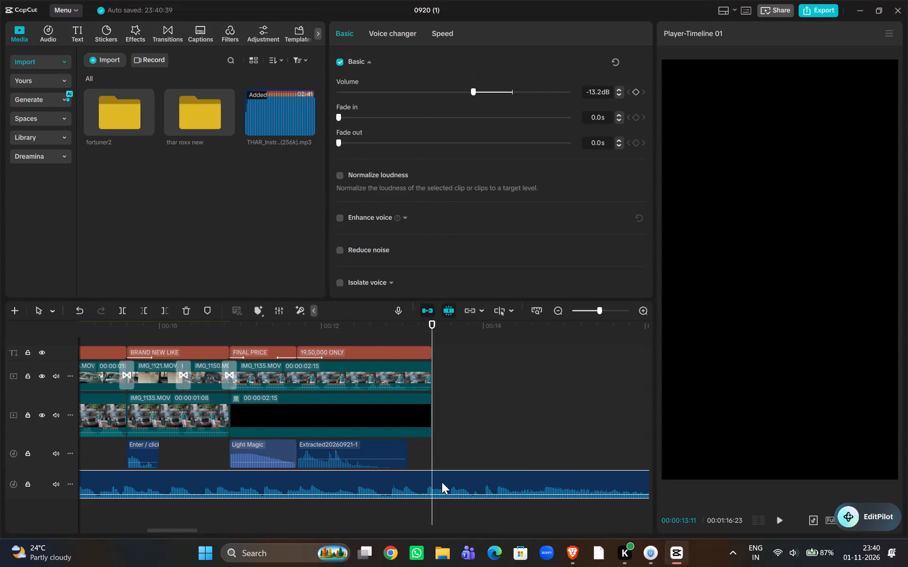
key("ctrl+b")
key("BackSpace")
Play the video from the beginning and check the In animation choices for the opening "AAJ APKE LIYE" title.
scroll(448, 477, "up", 6)
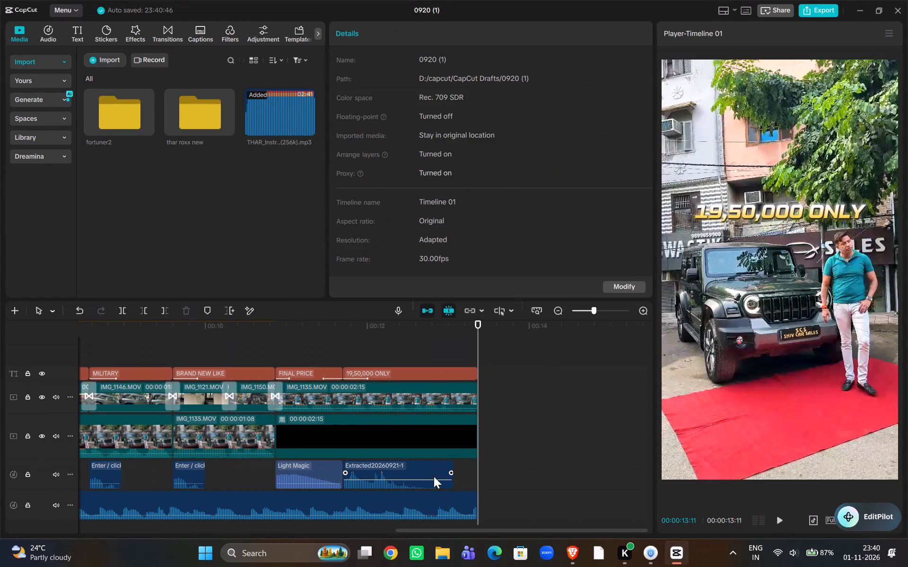
scroll(436, 476, "right", 12)
scroll(375, 476, "down", 4)
left_click(302, 450)
left_click_drag(302, 450, 47, 408)
key("space")
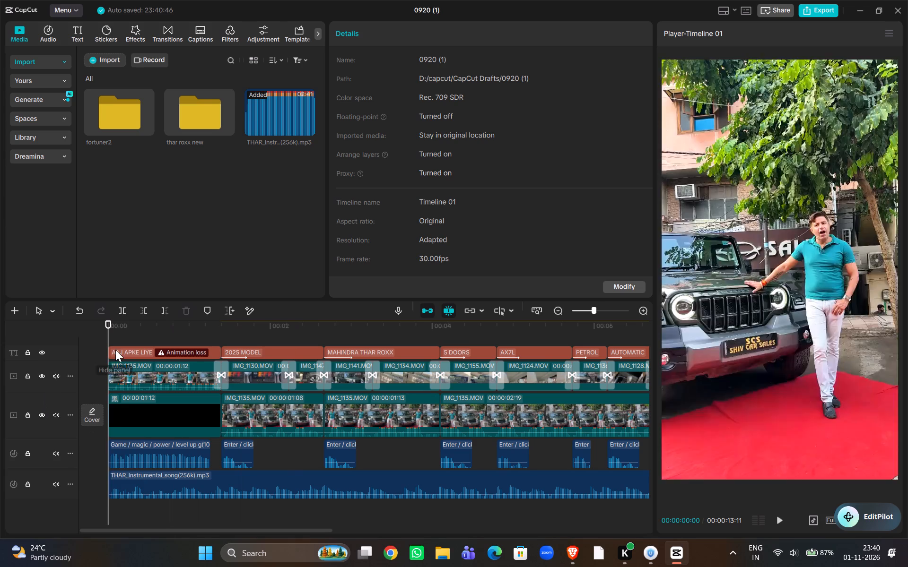
left_click(145, 350)
left_click(386, 32)
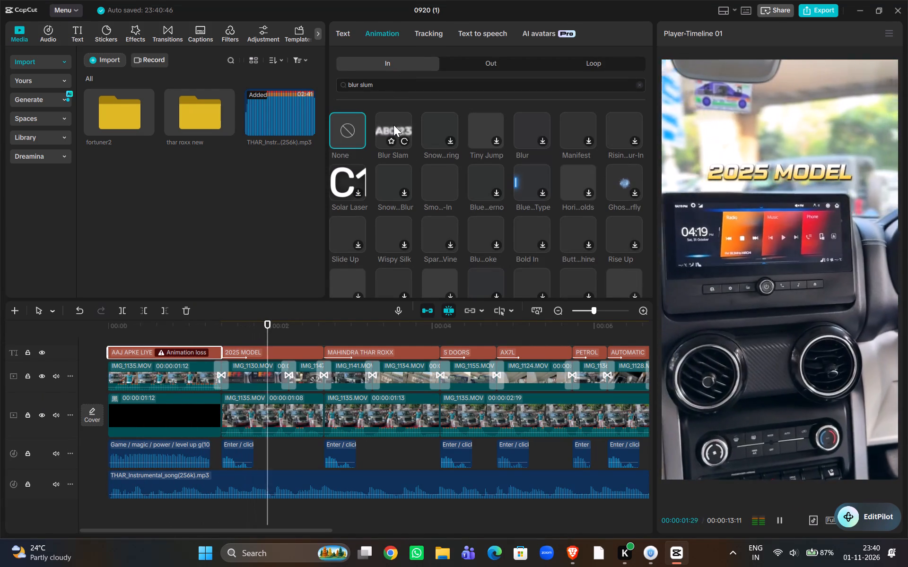
Set the volume of THAR_Instrumental_song to -11.3 dB.
left_click(405, 494)
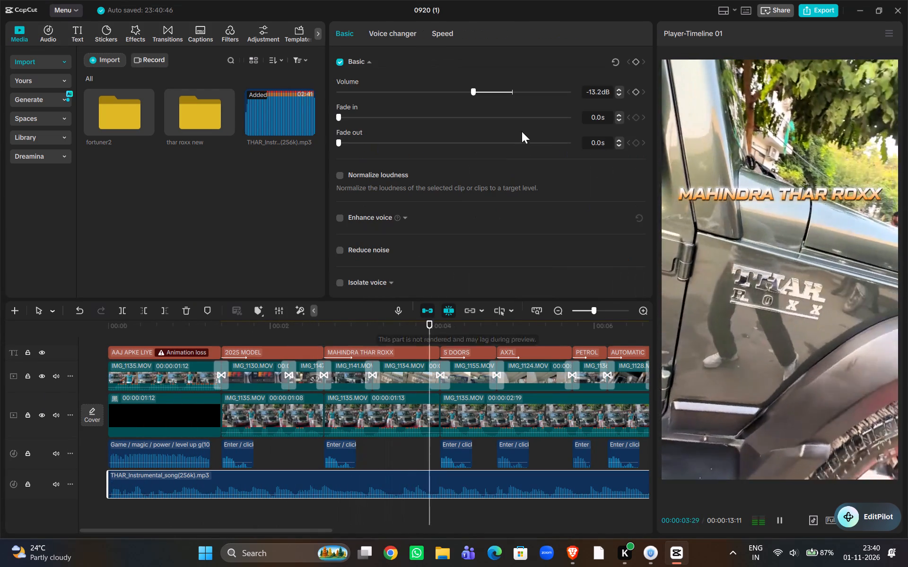
left_click(476, 93)
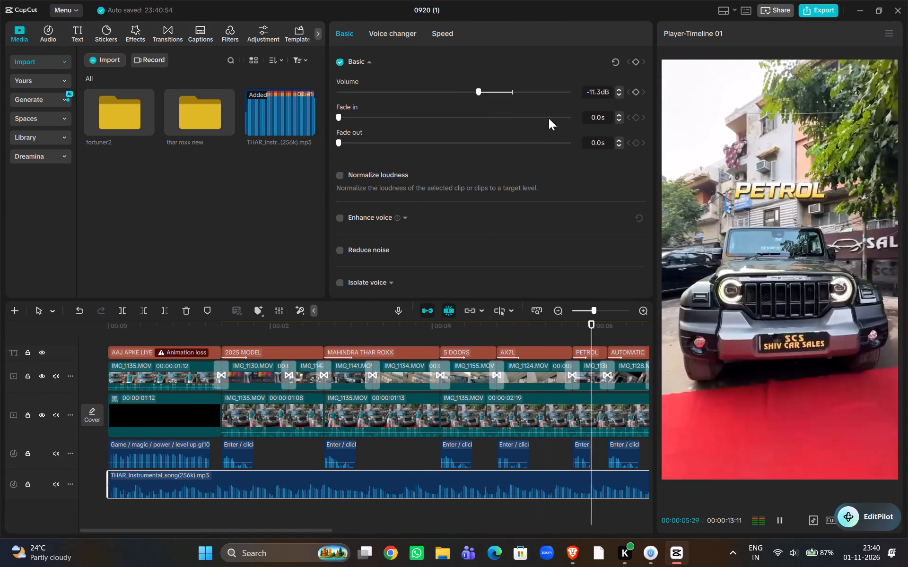
Set the volume of THAR_Instrumental_song to -11.4 dB.
left_click(620, 95)
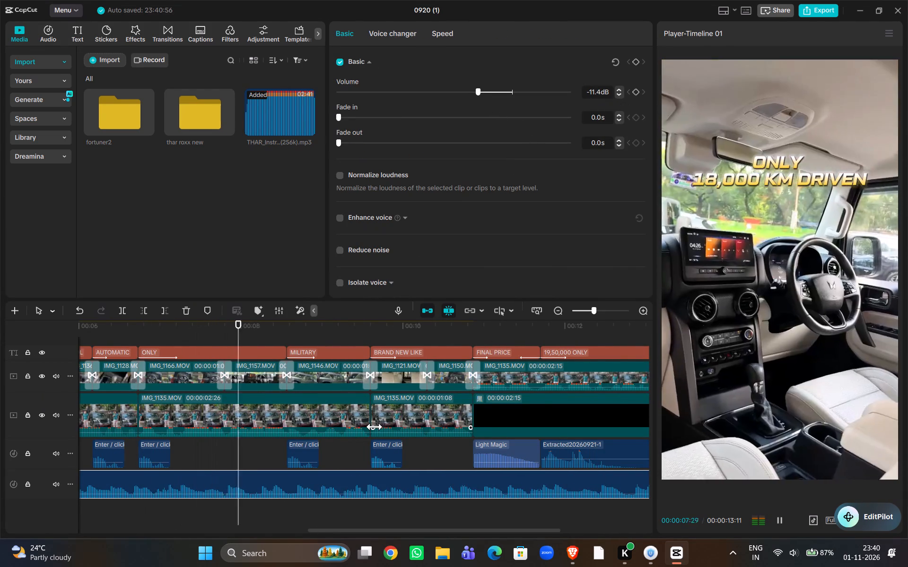
Review the video's closing section, return to the start, and check the In animation choices for the opening "AAJ APKE LIYE" title.
scroll(375, 427, "right", 1)
scroll(118, 390, "right", 6)
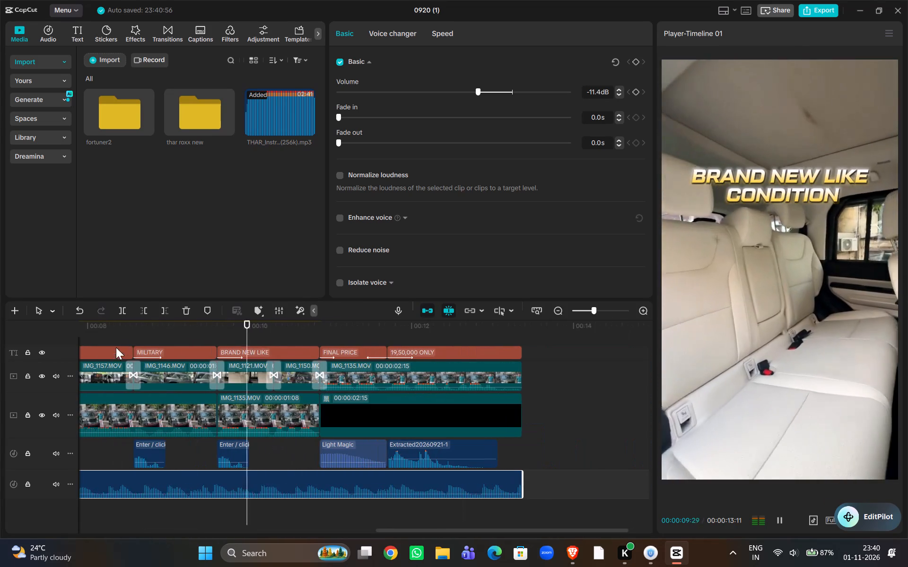
scroll(158, 344, "right", 6)
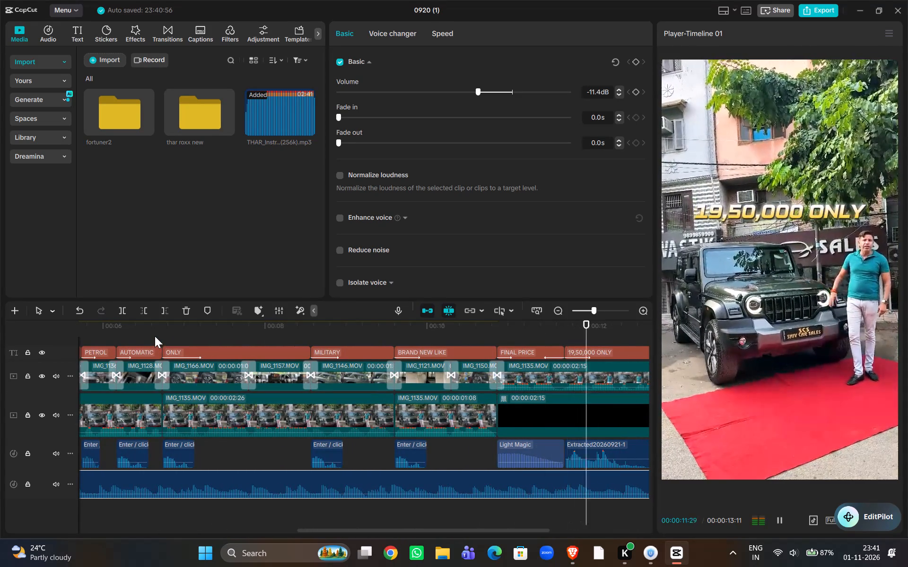
left_click(155, 336)
left_click_drag(155, 336, 13, 332)
key("space")
key("space")
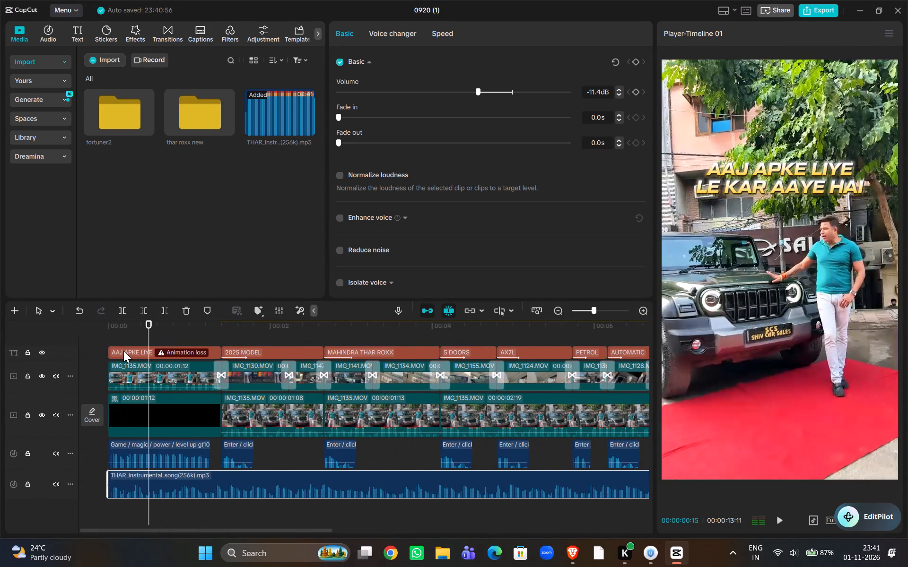
left_click(125, 351)
left_click(384, 40)
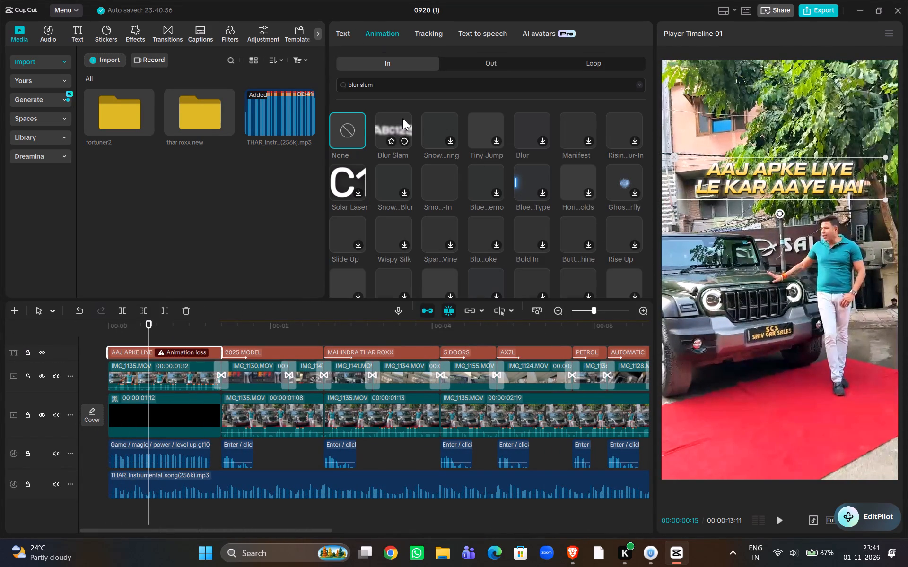
Play the video from the opening title through to its end to review the music balance.
key("space")
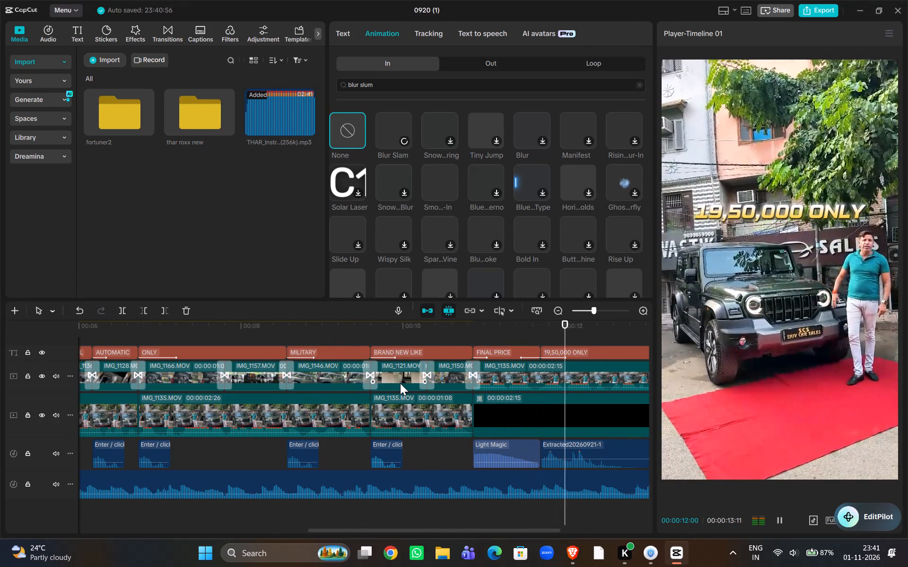
left_click(470, 450)
key("space")
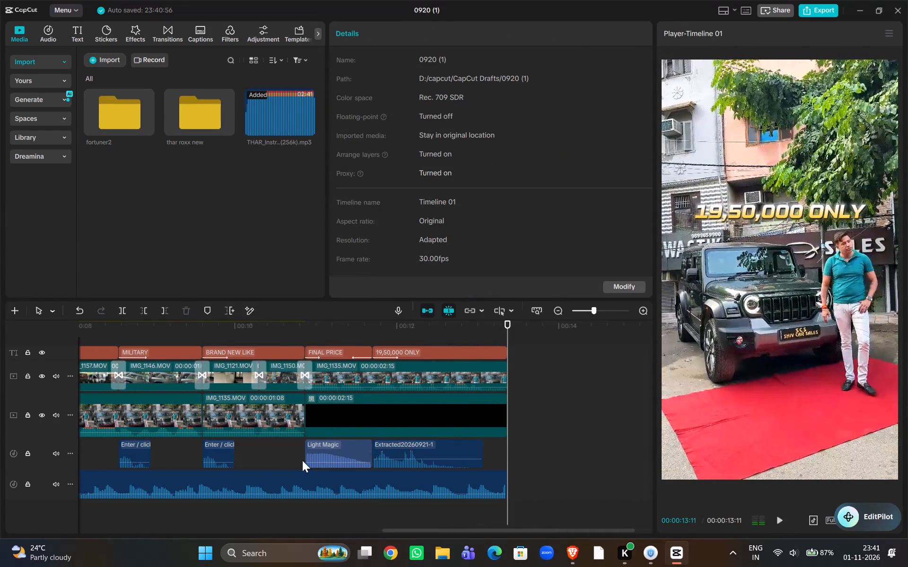
Clear the "blur slum" animation search for the "FINAL PRICE" title and browse its favorite and full In animation collections.
left_click(302, 460)
key("space")
key("space")
left_click(332, 353)
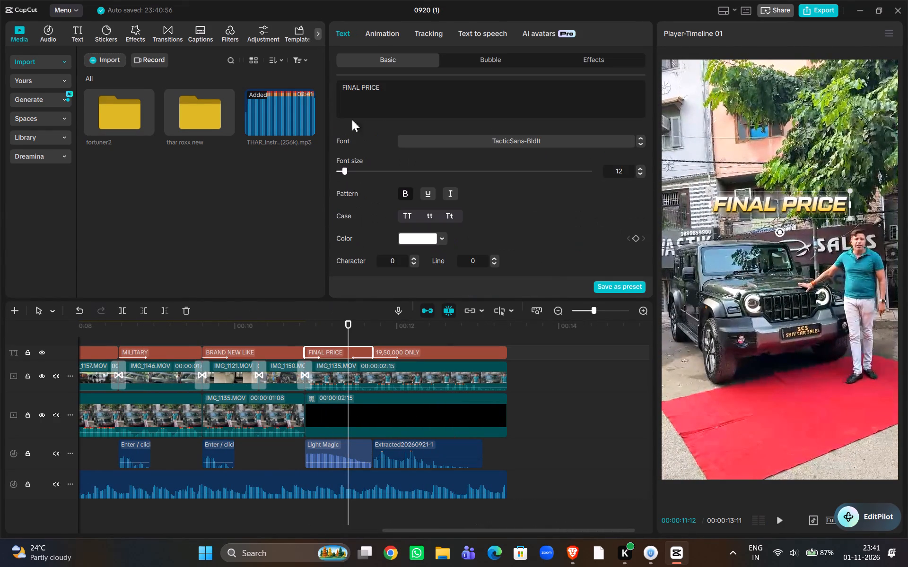
left_click(380, 36)
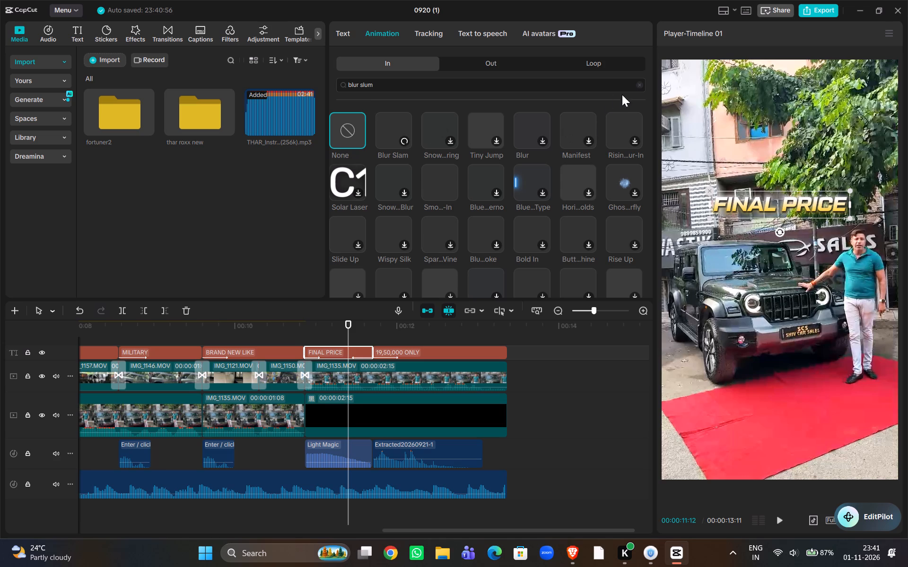
left_click(638, 86)
left_click(348, 115)
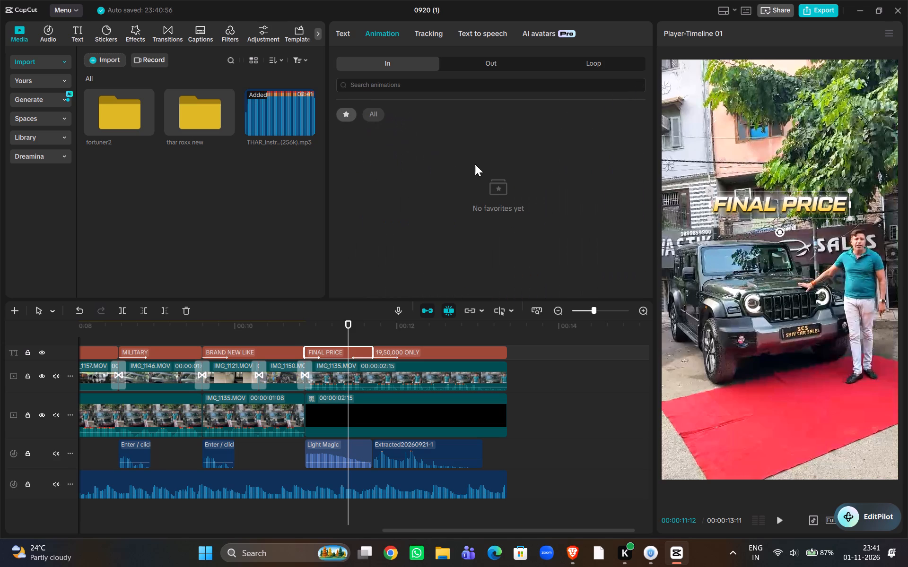
left_click(373, 115)
left_click(342, 107)
left_click(374, 115)
left_click(354, 111)
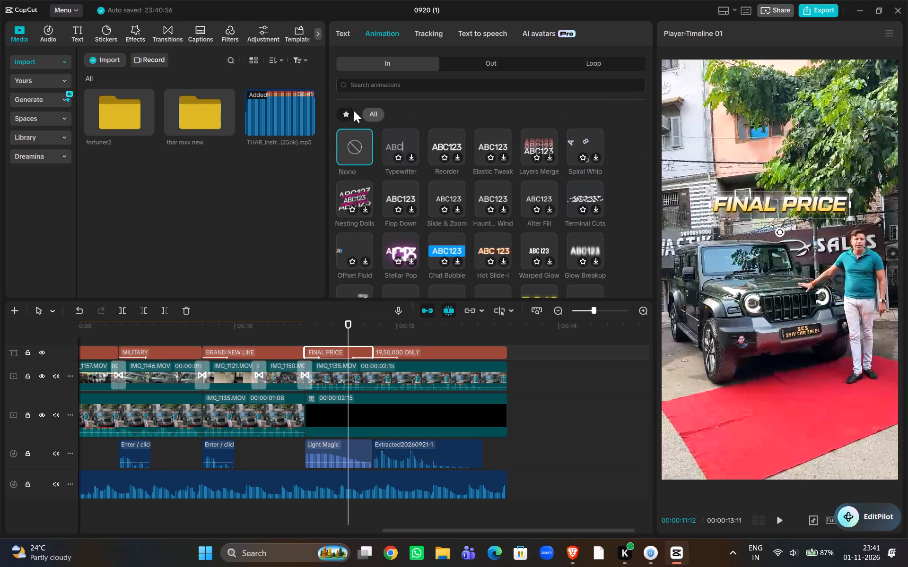
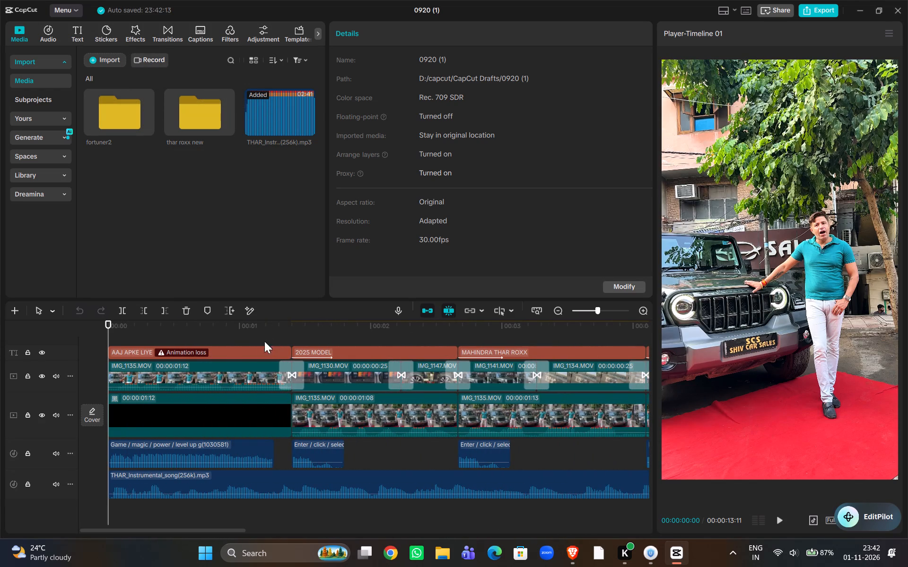
Search the In animations for "blur slum" for the opening "AAJ APKE LIYE" title.
left_click(260, 355)
left_click(383, 33)
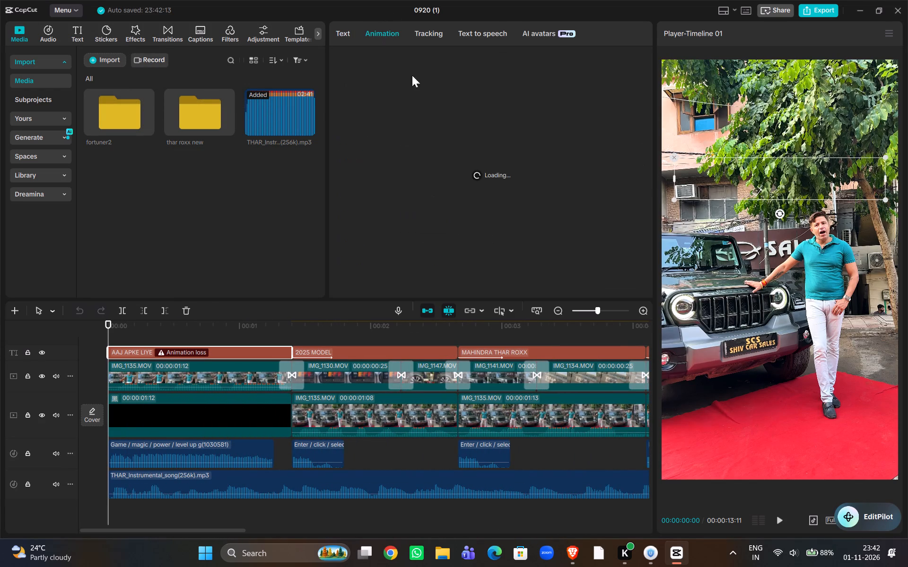
left_click(344, 109)
left_click(368, 117)
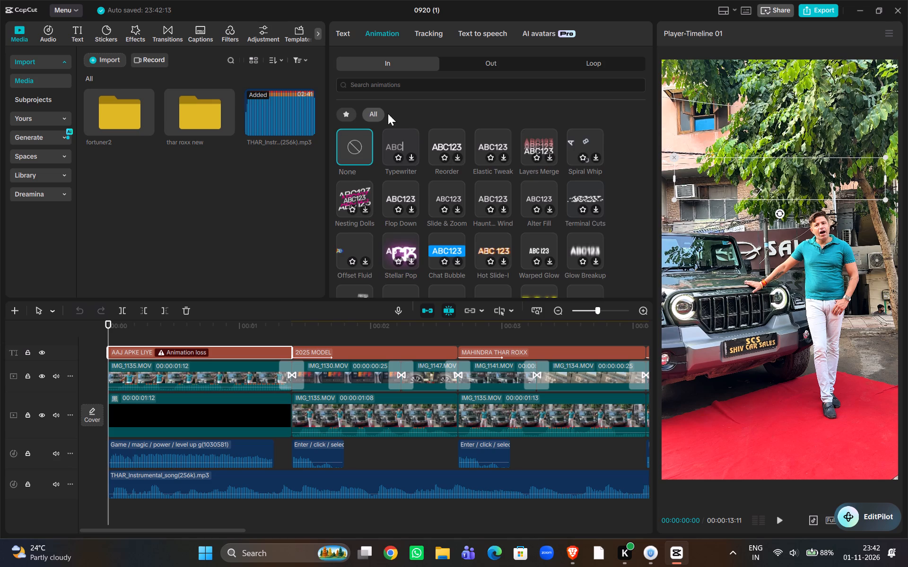
left_click(393, 81)
left_click(371, 119)
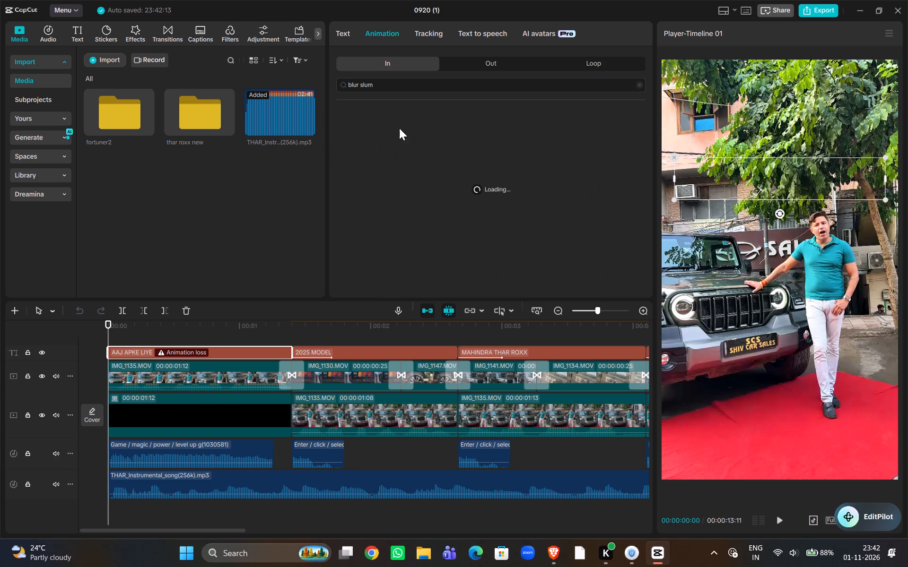
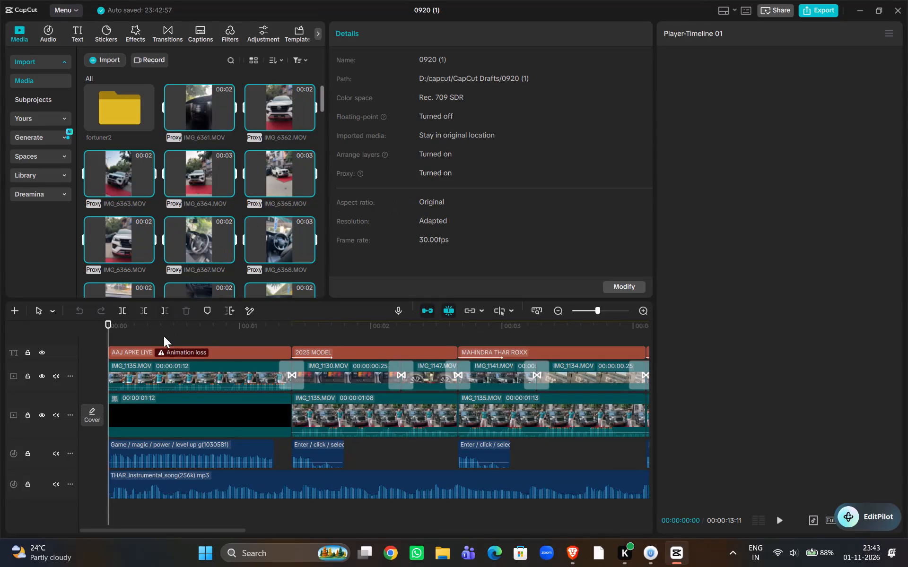
Apply the Blur Slam In animation to the opening "AAJ APKE LIYE" title.
left_click(164, 332)
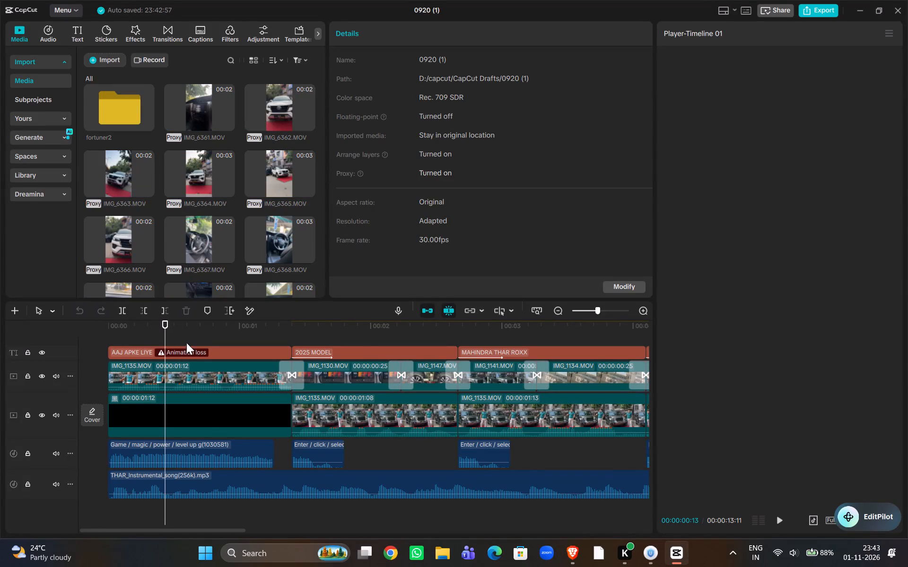
left_click(200, 354)
left_click(371, 32)
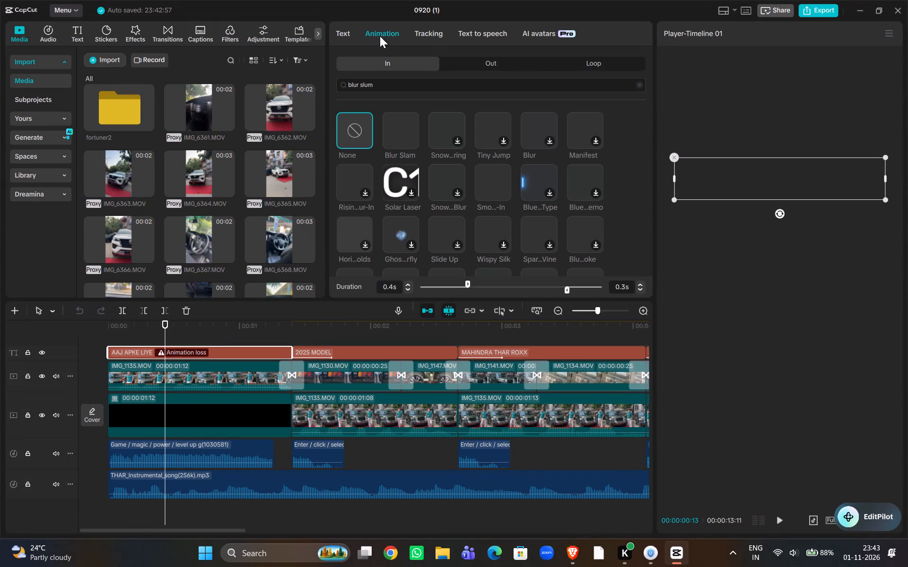
left_click(394, 126)
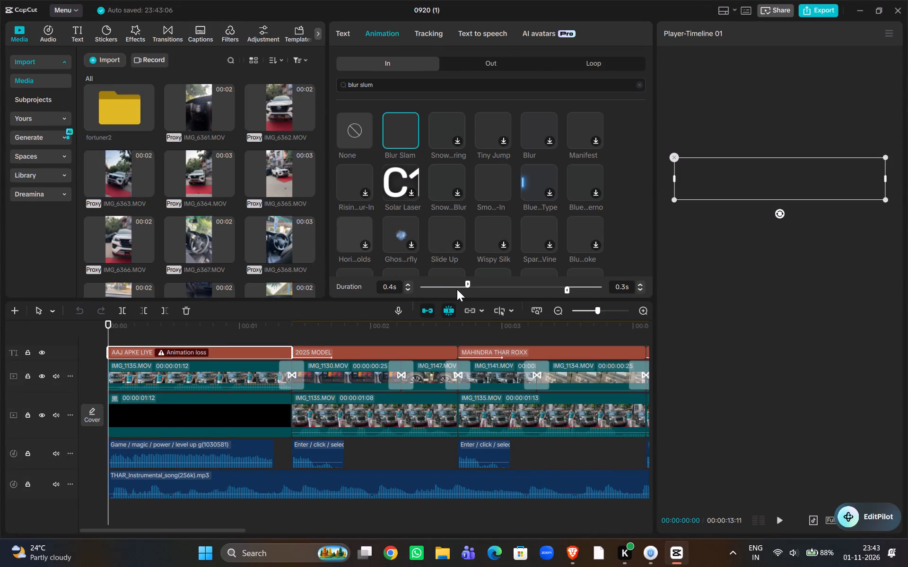
left_click(222, 351)
left_click(239, 328)
left_click_drag(239, 328, 127, 331)
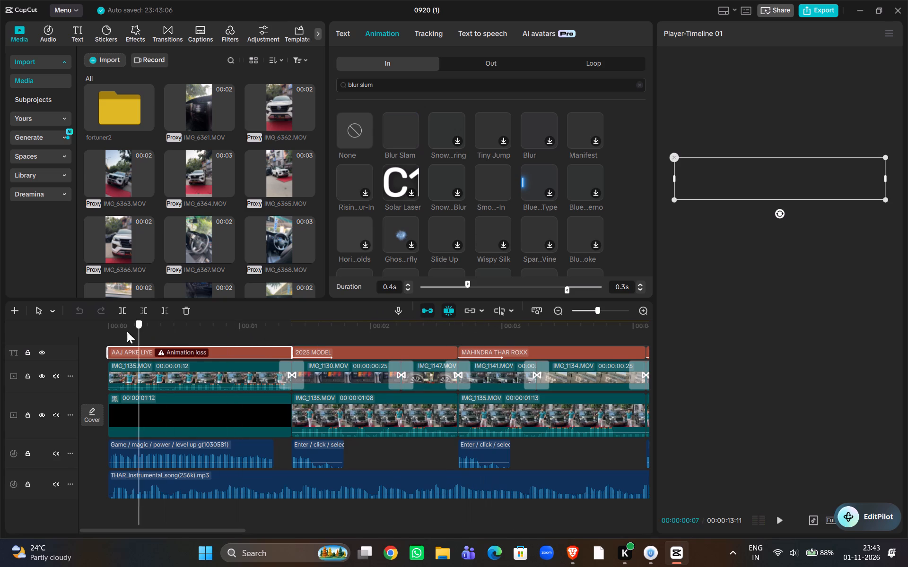
left_click_drag(127, 331, 108, 332)
left_click(398, 131)
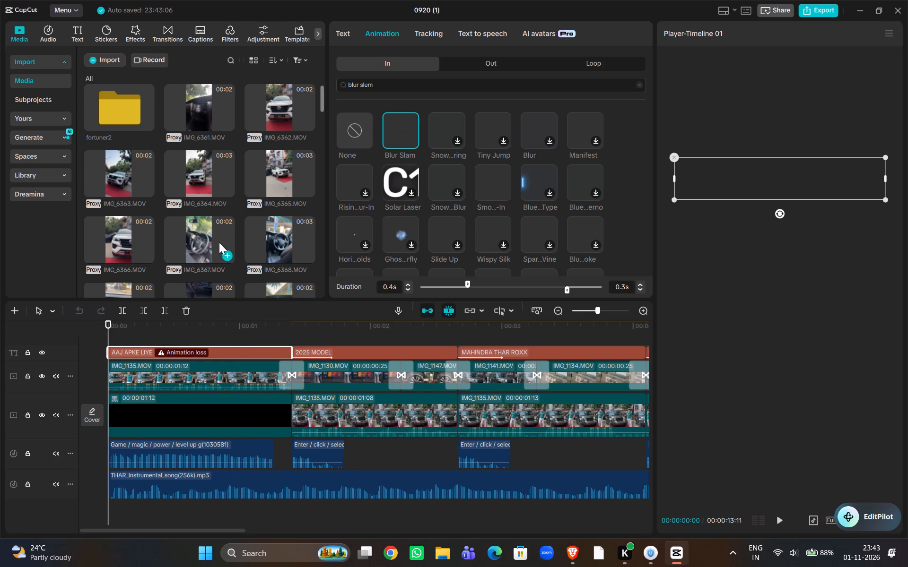
Scrub and play the opening four seconds of the timeline to check the titles, clips and audio.
left_click(182, 172)
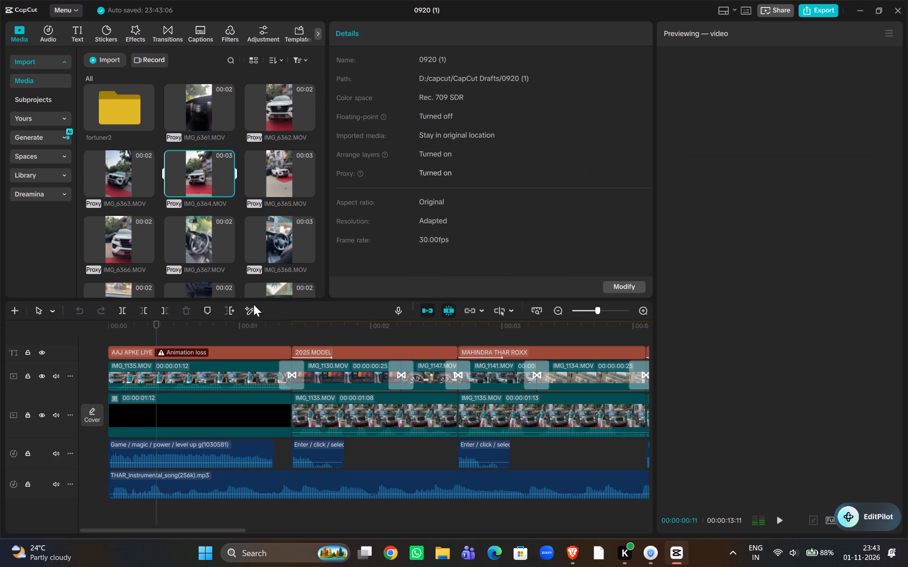
scroll(276, 332, "down", 4)
left_click(283, 453)
left_click_drag(283, 453, 319, 453)
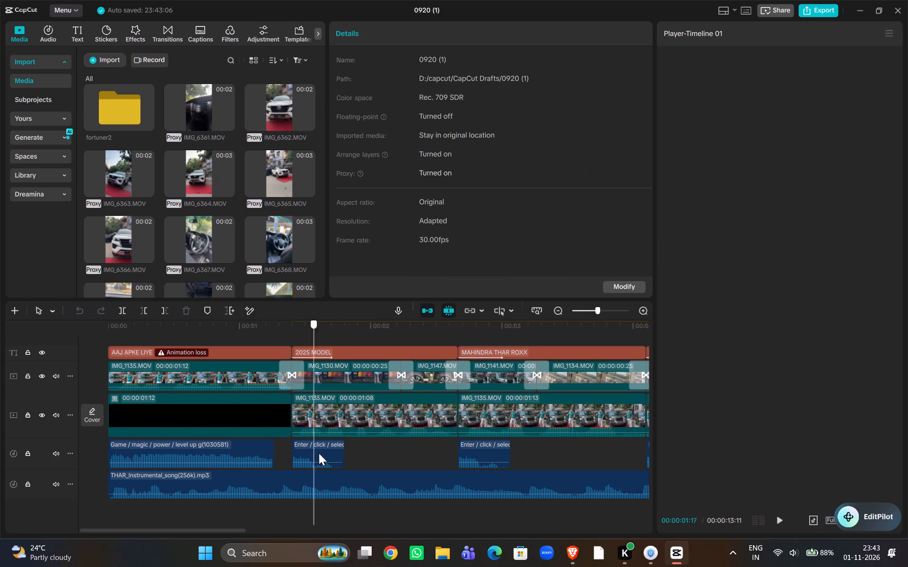
left_click_drag(319, 453, 371, 463)
left_click(371, 463)
left_click(411, 464)
double_click(442, 516)
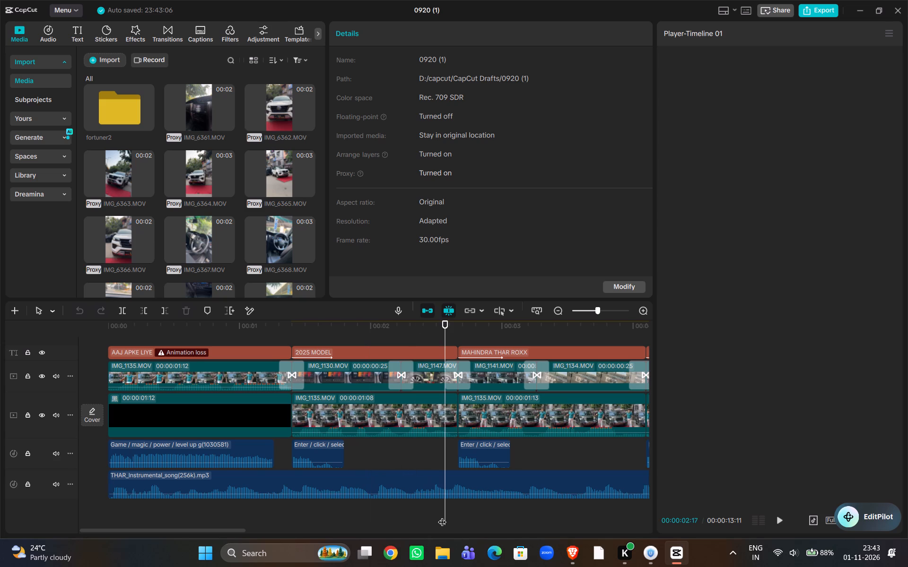
key("space")
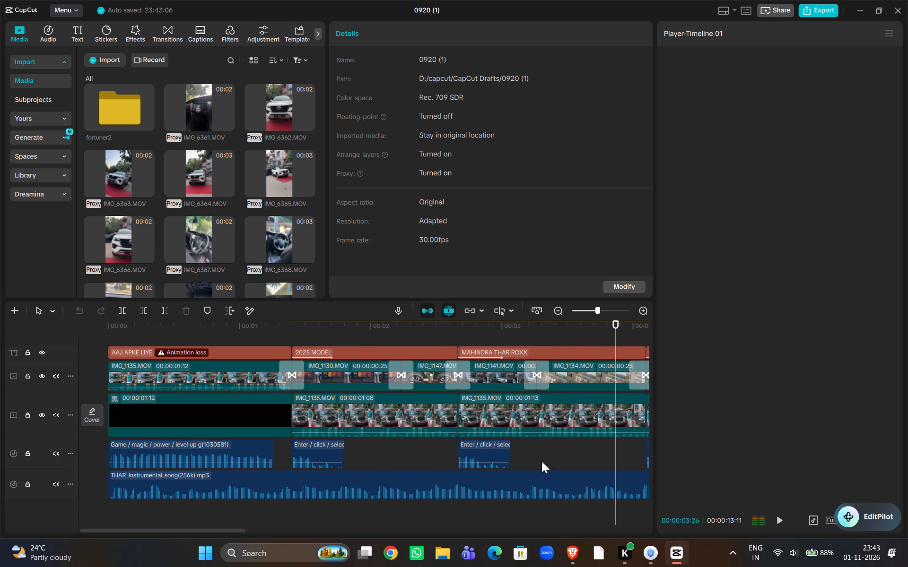
scroll(541, 461, "down", 6)
left_click(536, 465)
key("space")
key("space")
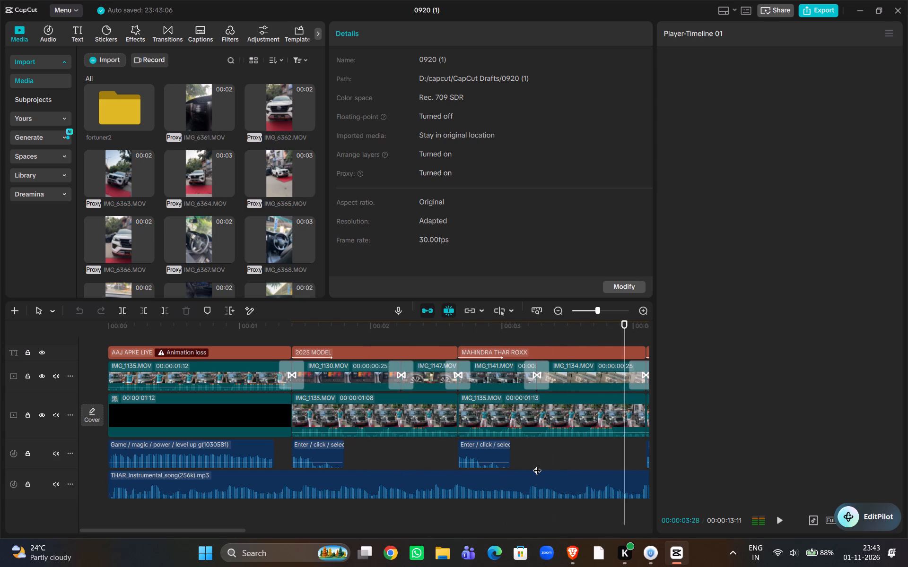
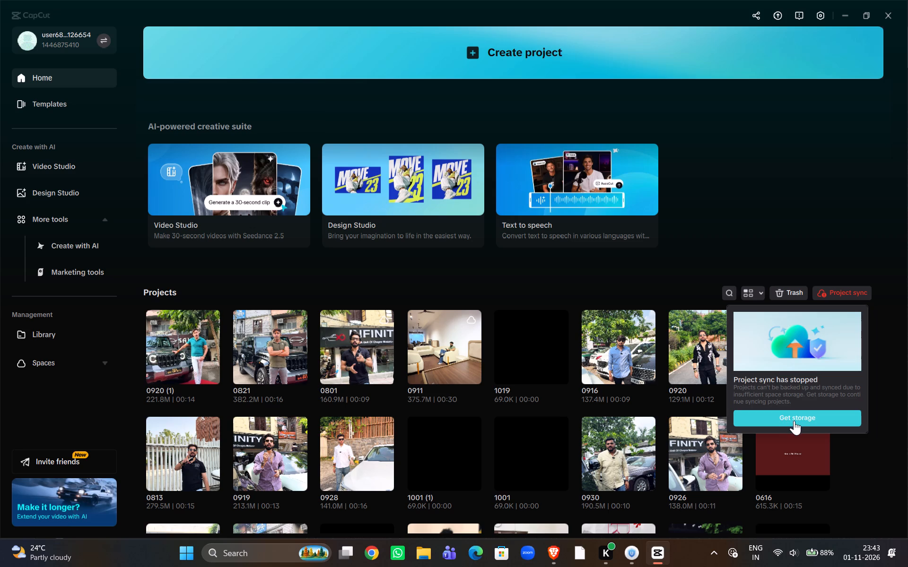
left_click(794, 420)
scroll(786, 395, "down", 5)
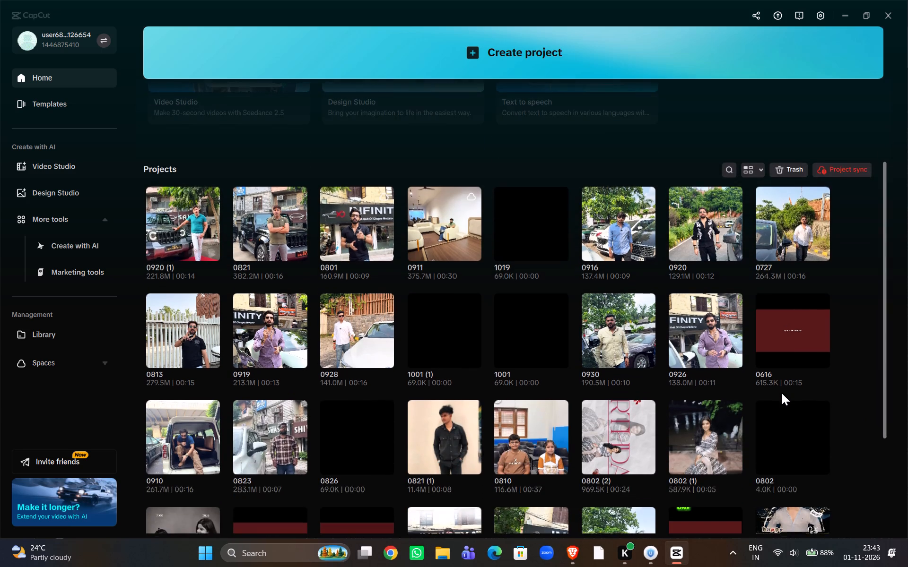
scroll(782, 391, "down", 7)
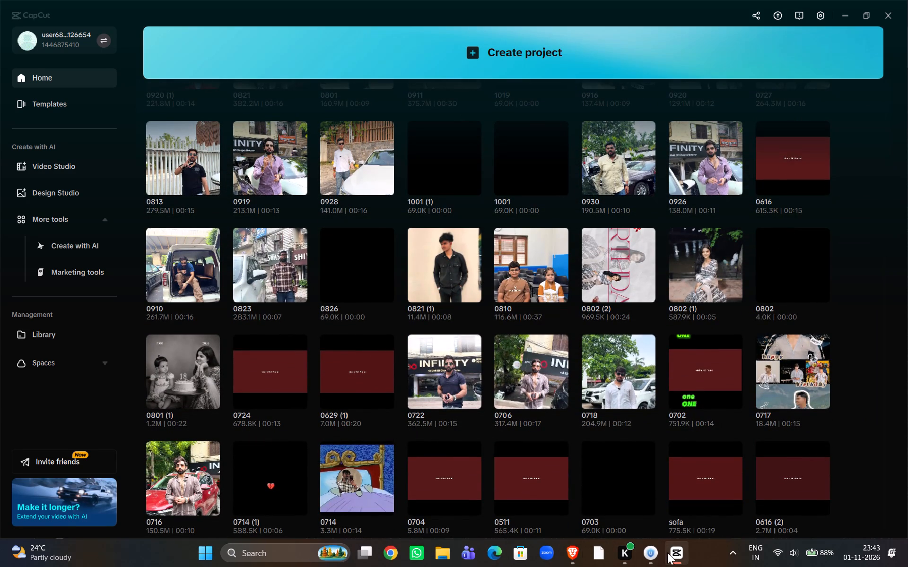